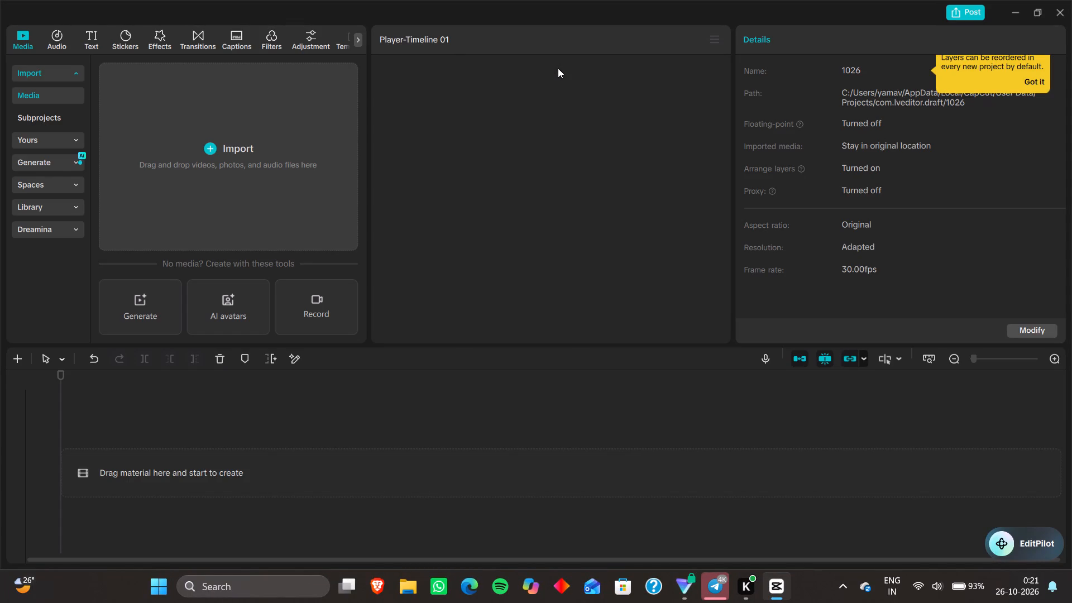
Import the AQOCuO2r…_wyM video from the device's Gym folder and add it to the timeline.
{"action": "left_click", "coordinate": [245, 178]}
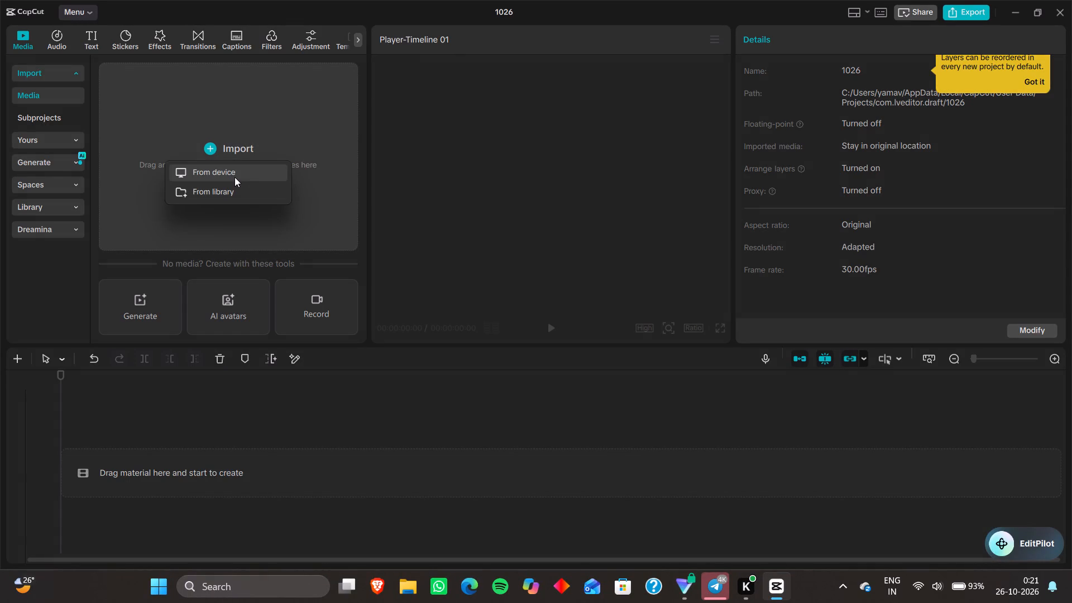
{"action": "left_click", "coordinate": [234, 177]}
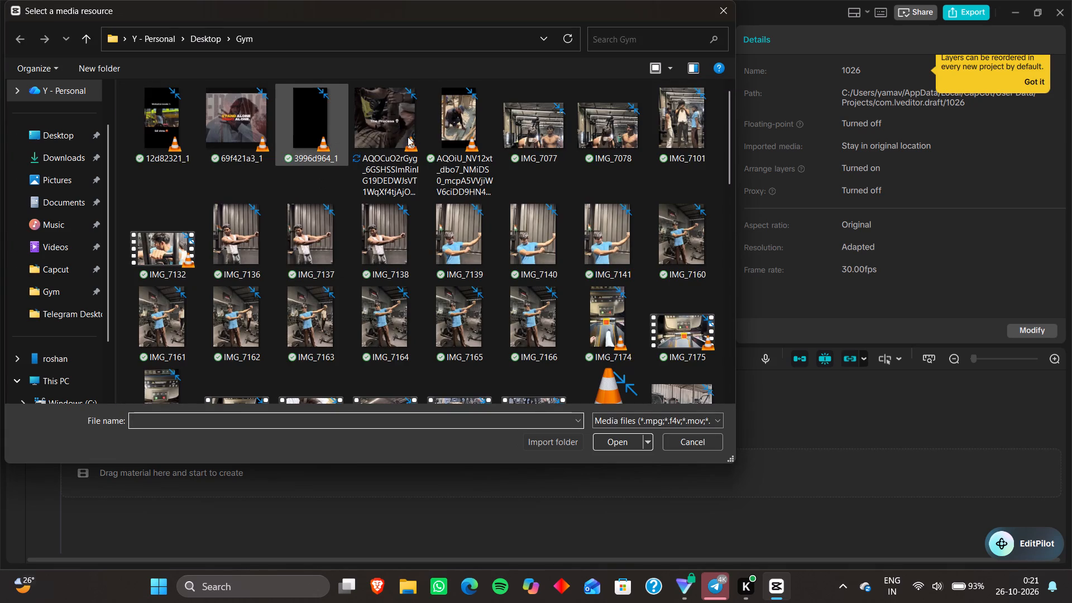
{"action": "left_click", "coordinate": [381, 136]}
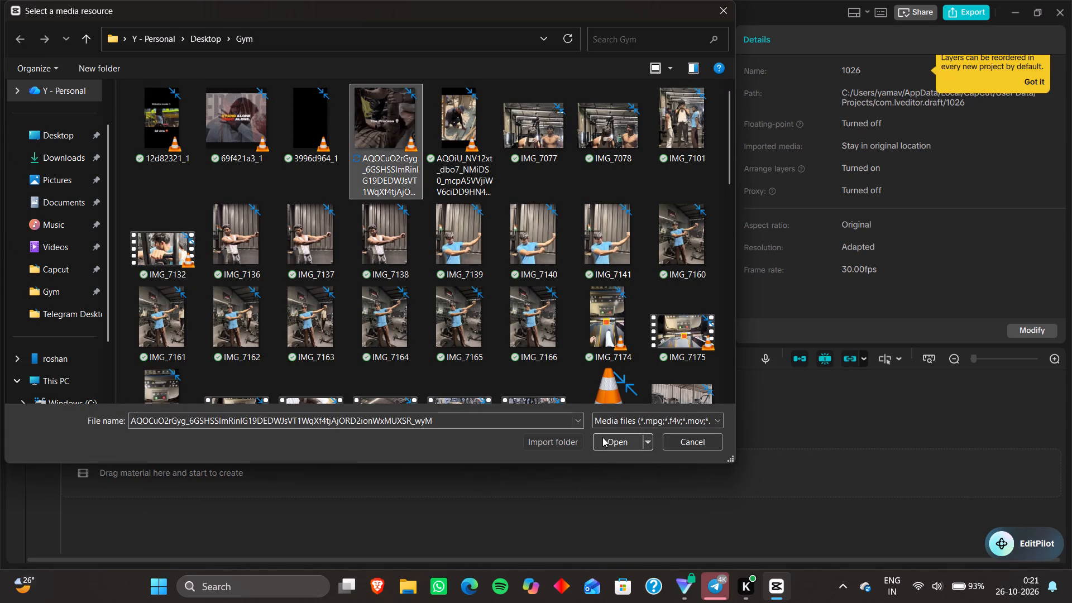
{"action": "left_click", "coordinate": [608, 439]}
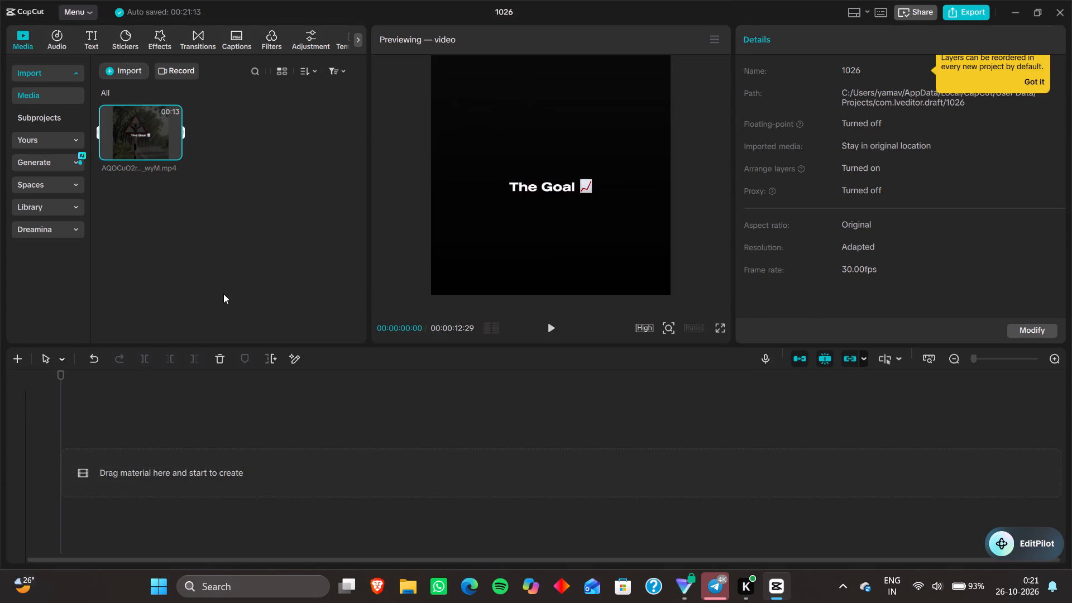
{"action": "double_click", "coordinate": [170, 149]}
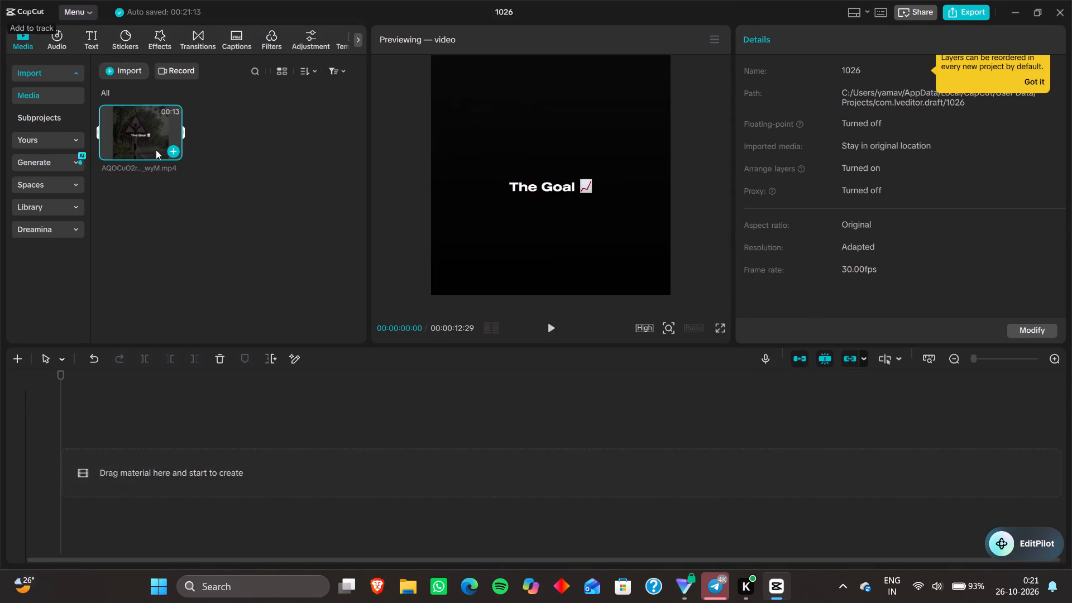
Extract the audio from the AQOCuO2r…_wyM video in the Gym folder and add it to the timeline.
{"action": "left_click", "coordinate": [58, 42]}
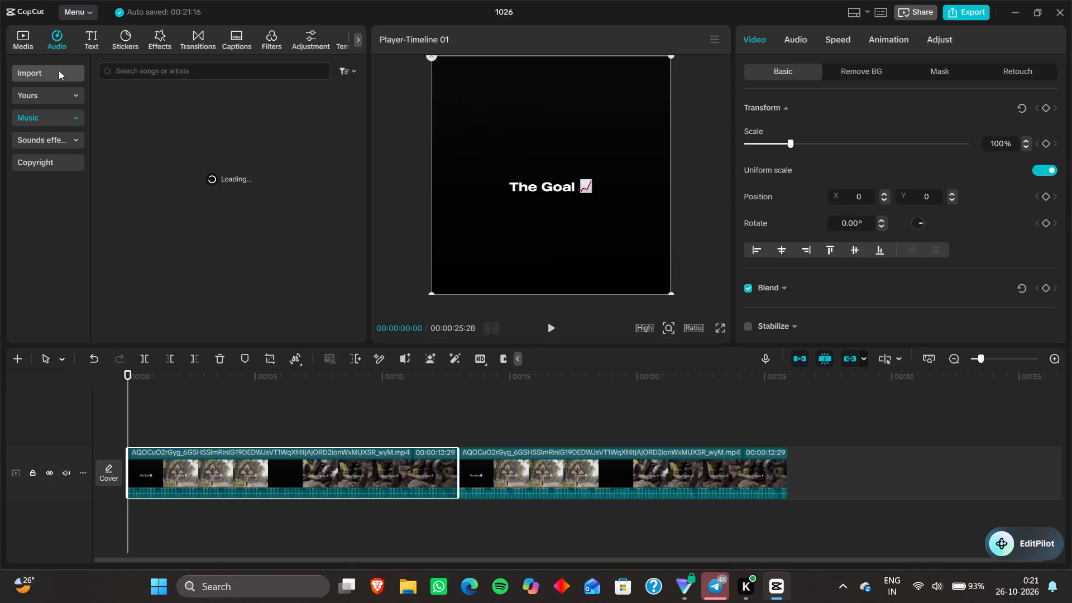
{"action": "left_click", "coordinate": [59, 70]}
{"action": "left_click", "coordinate": [320, 104]}
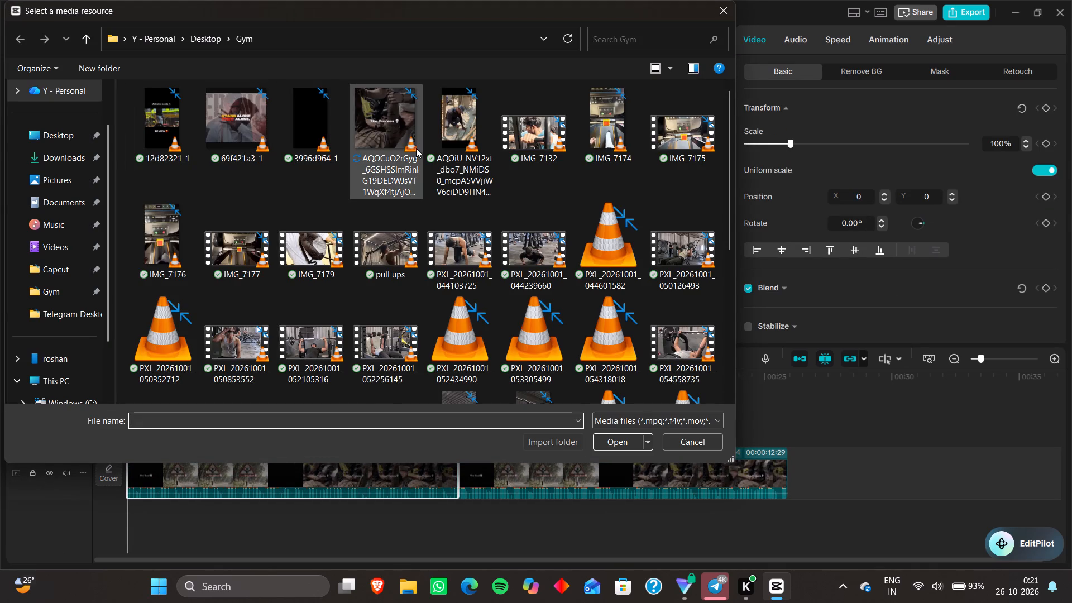
{"action": "left_click", "coordinate": [389, 145]}
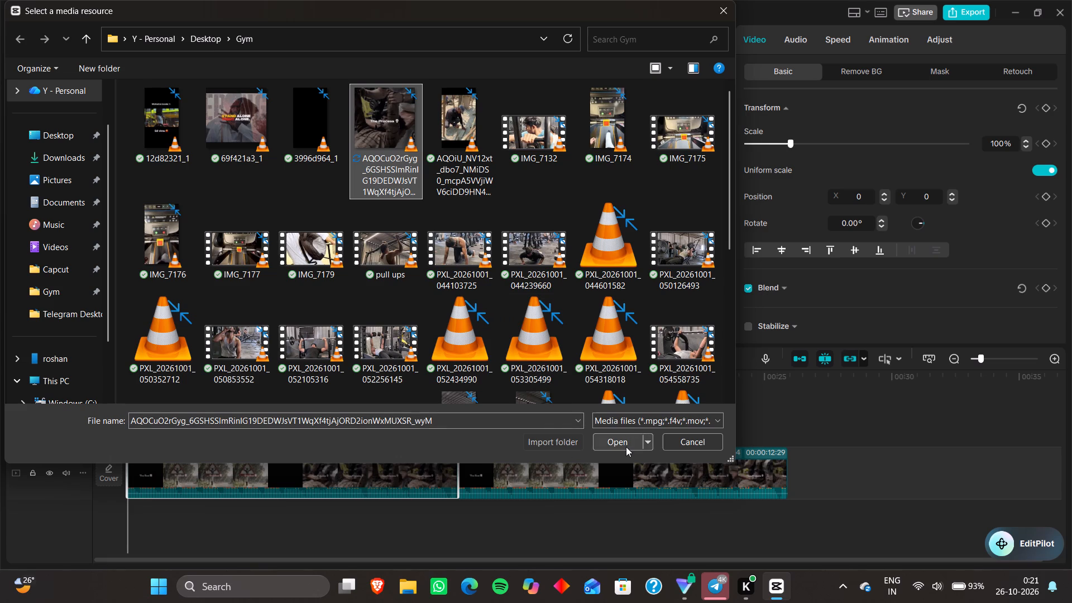
{"action": "left_click", "coordinate": [626, 447]}
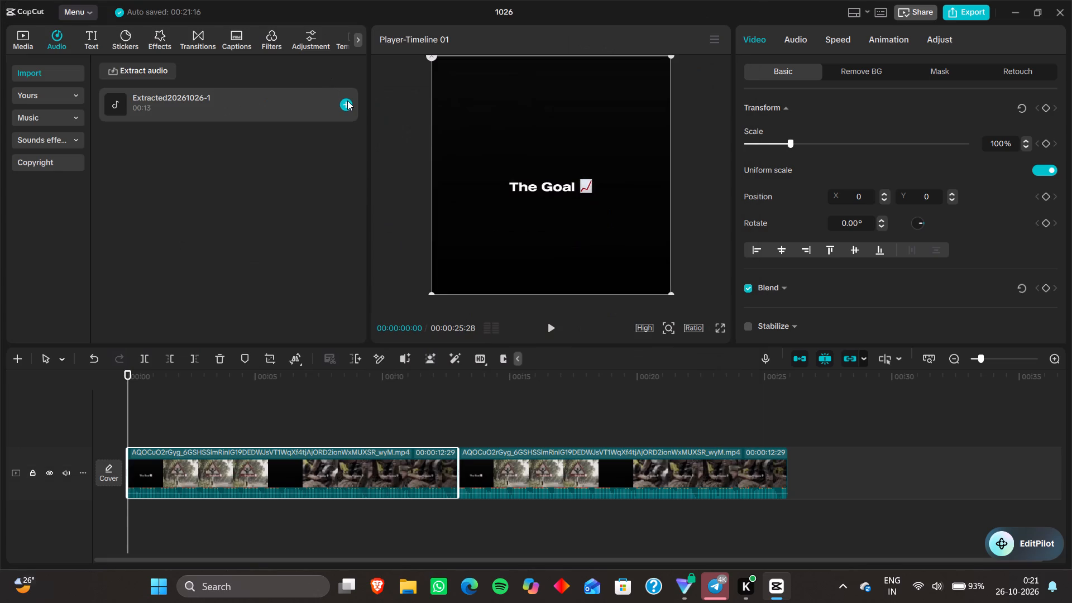
{"action": "left_click", "coordinate": [347, 100]}
Delete the duplicate second copy of the video clip from the timeline.
{"action": "left_click", "coordinate": [533, 453]}
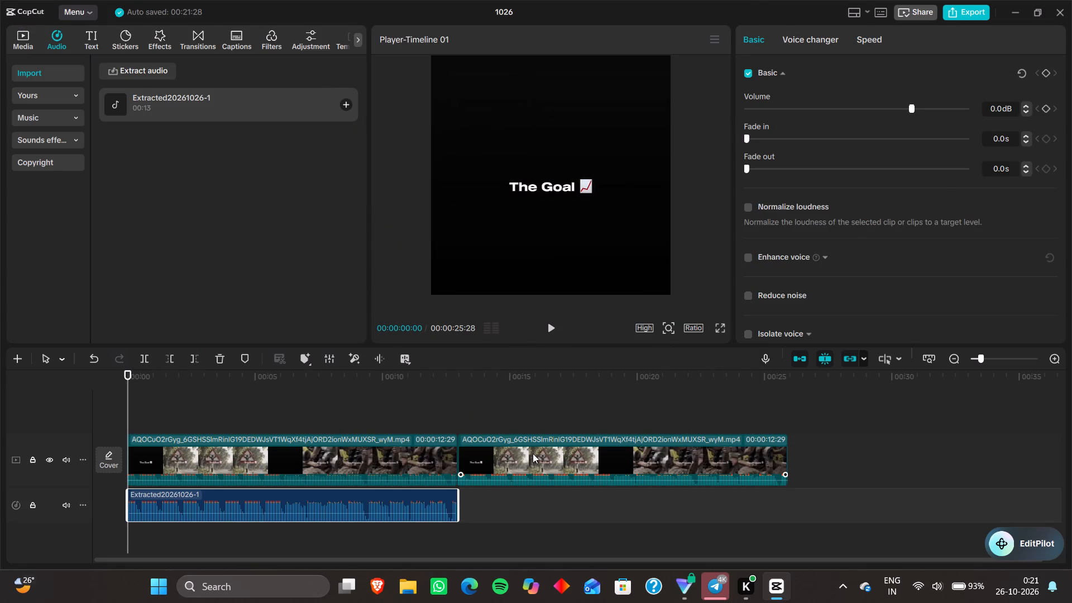
{"action": "key", "text": "BackSpace"}
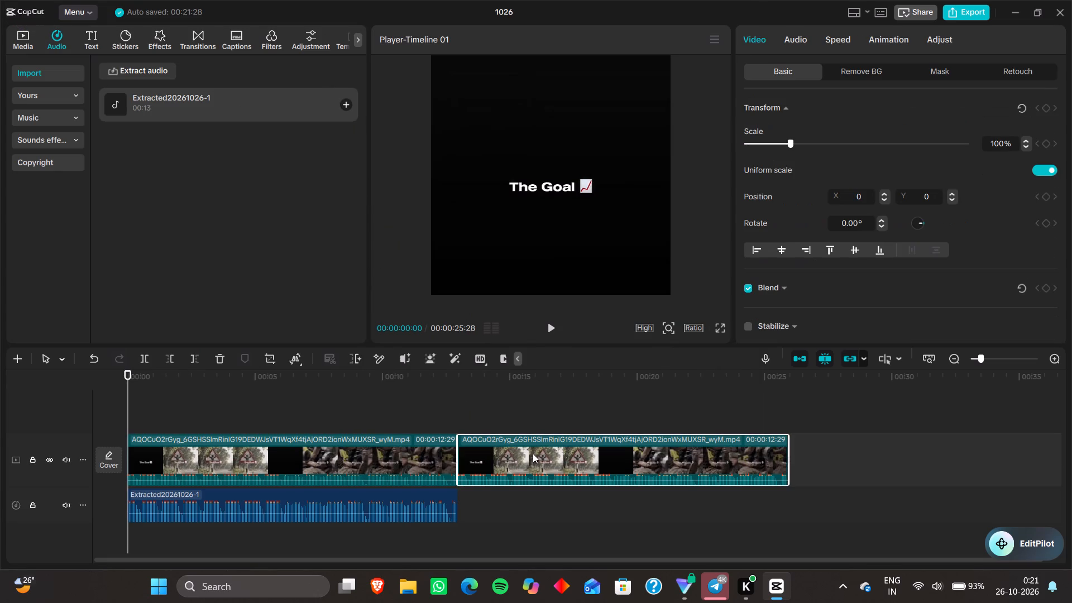
Mute the main video track's original sound.
{"action": "left_click", "coordinate": [66, 459]}
Preview the opening of the timeline and step back frame by frame to the start.
{"action": "key", "text": "space"}
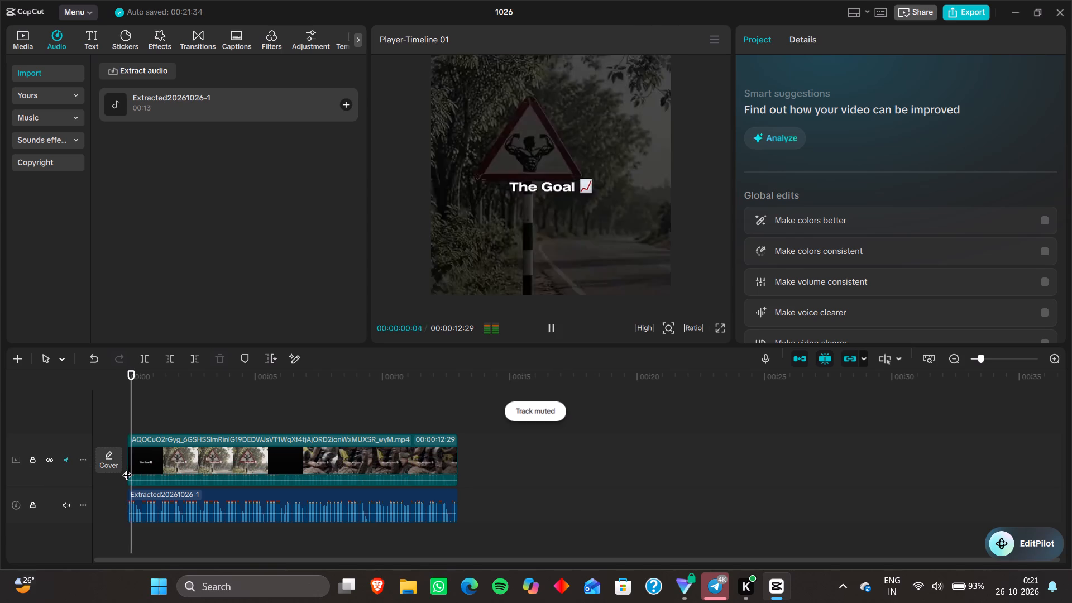
{"action": "key", "text": "space"}
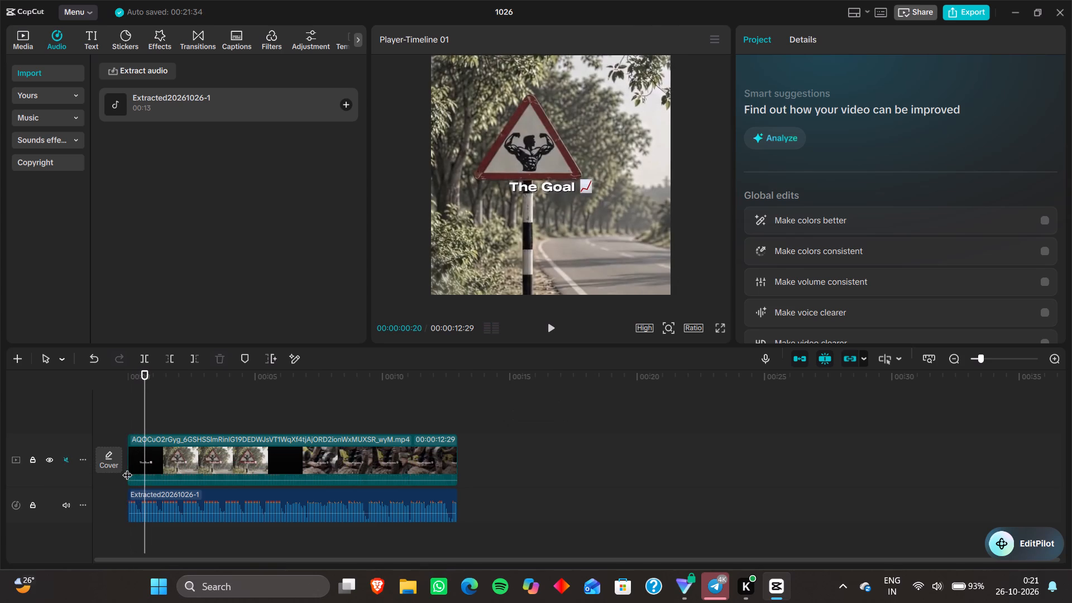
{"action": "key", "text": "Left"}
{"action": "key", "text": "Left"}
{"action": "key", "text": "Left"}
{"action": "key", "text": "Left"}
{"action": "key", "text": "Left"}
{"action": "key", "text": "Left"}
{"action": "key", "text": "Left"}
{"action": "key", "text": "Left"}
{"action": "key", "text": "Left"}
{"action": "key", "text": "Left"}
{"action": "key", "text": "Left"}
{"action": "key", "text": "Left"}
{"action": "key", "text": "Left"}
{"action": "key", "text": "Left"}
{"action": "key", "text": "Left"}
{"action": "key", "text": "Left"}
{"action": "key", "text": "Left"}
{"action": "key", "text": "Left"}
{"action": "key", "text": "Left"}
{"action": "key", "text": "Left"}
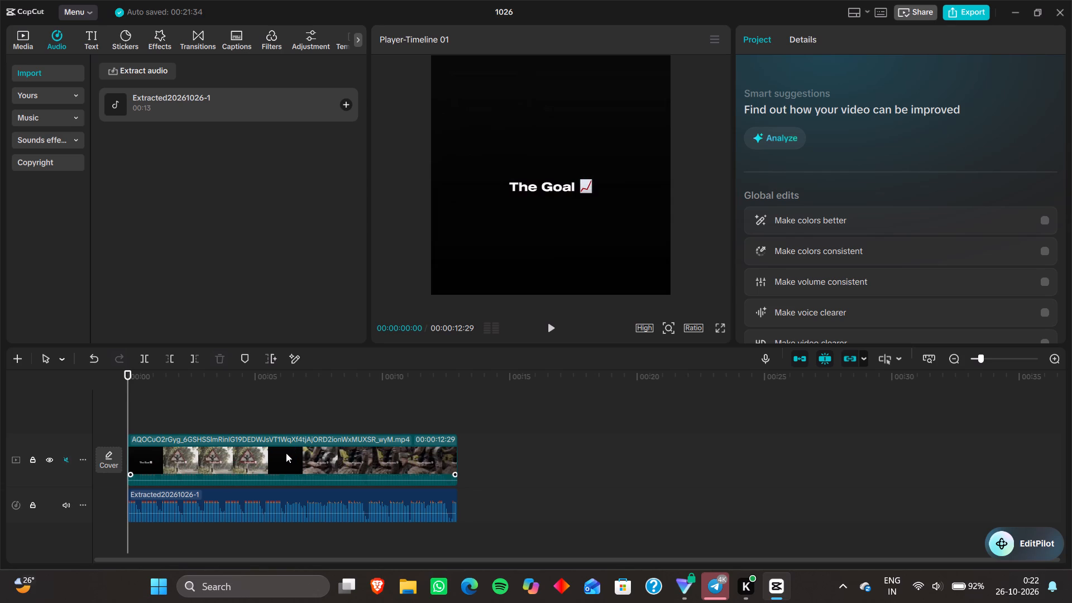
Trim the end of the video clip to about 5.8 seconds, keeping only the "The Goal" part before "The Process".
{"action": "left_click_drag", "start_coordinate": [283, 480], "coordinate": [283, 502]}
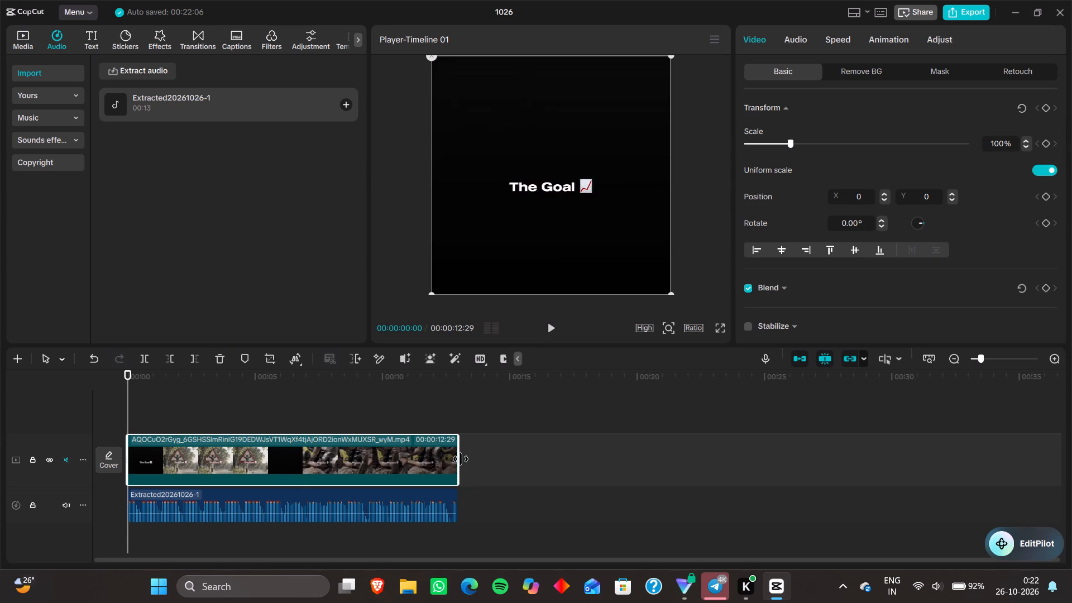
{"action": "left_click_drag", "start_coordinate": [461, 459], "coordinate": [304, 463]}
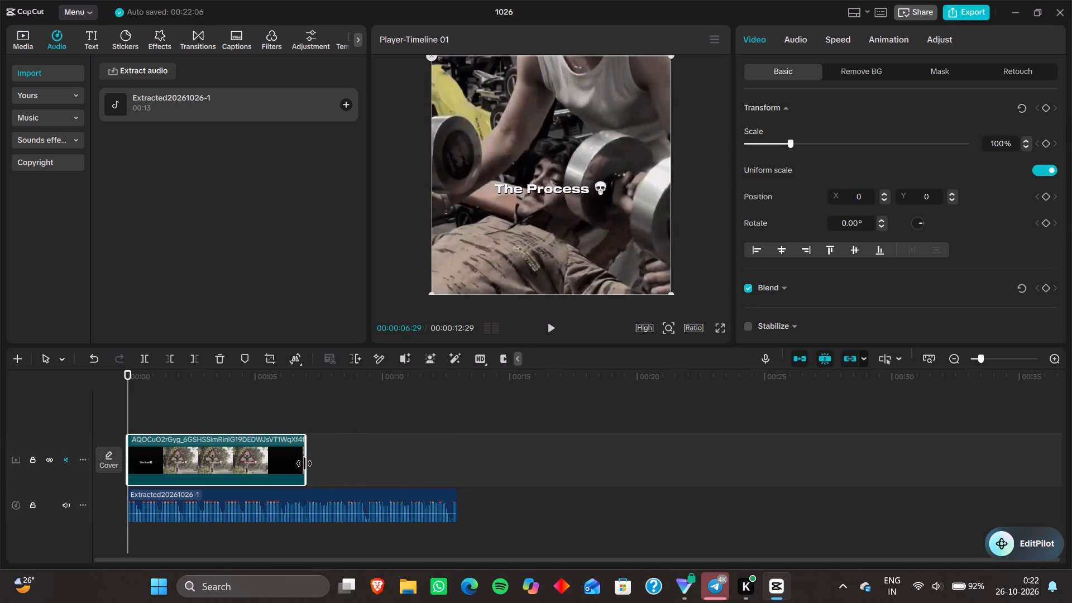
{"action": "left_click_drag", "start_coordinate": [304, 463], "coordinate": [273, 465]}
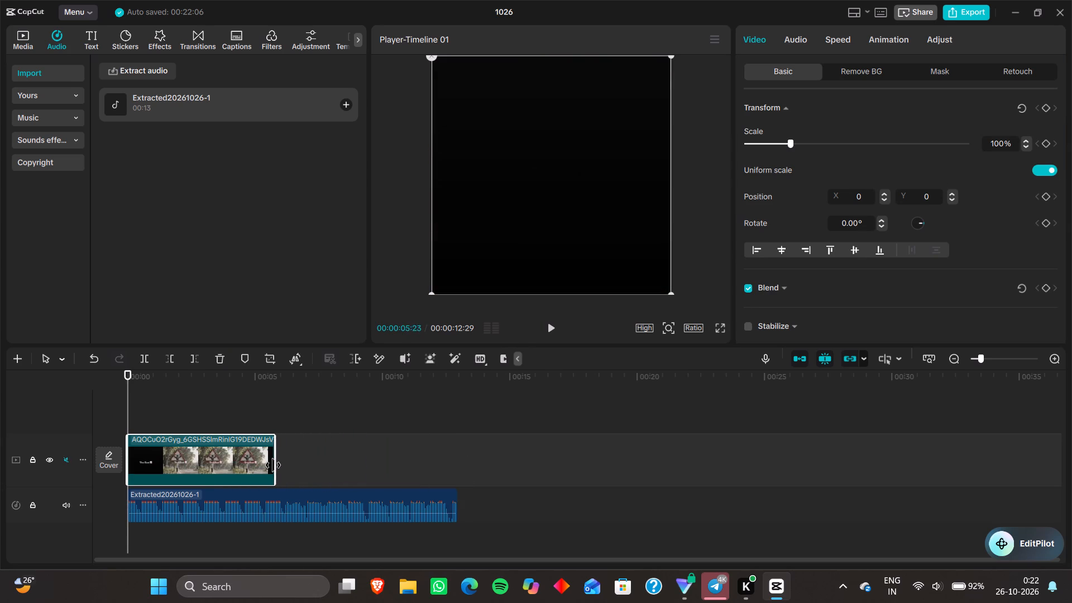
{"action": "left_click_drag", "start_coordinate": [273, 465], "coordinate": [267, 466]}
{"action": "left_click_drag", "start_coordinate": [267, 466], "coordinate": [276, 466]}
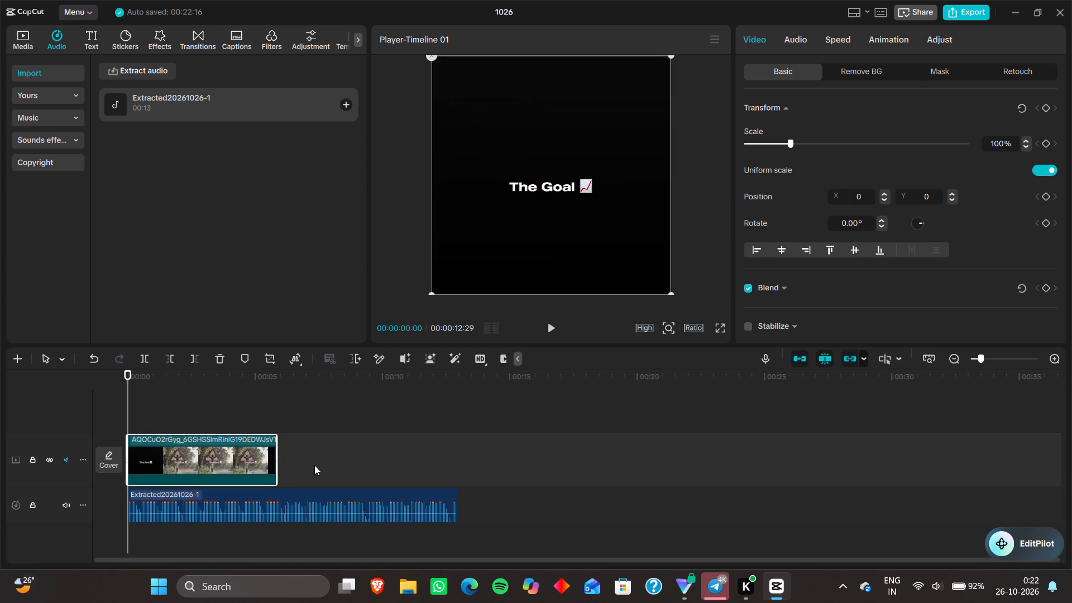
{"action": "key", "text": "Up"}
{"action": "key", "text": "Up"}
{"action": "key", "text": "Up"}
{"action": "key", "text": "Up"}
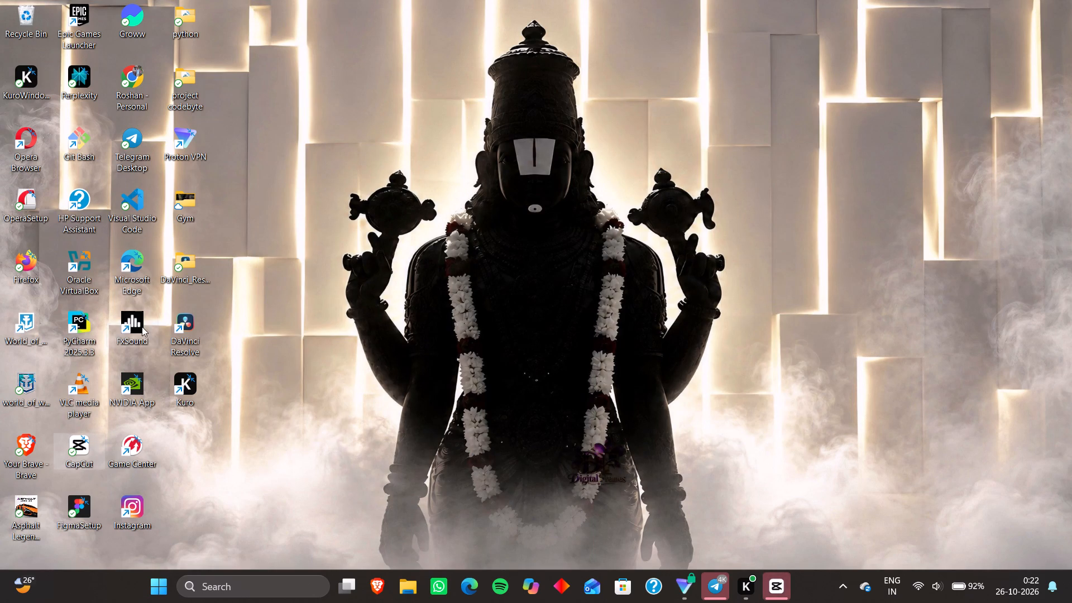
Launch FxSound from the desktop and set its audio output to Headphone (Realtek(R) Audio).
{"action": "double_click", "coordinate": [141, 331]}
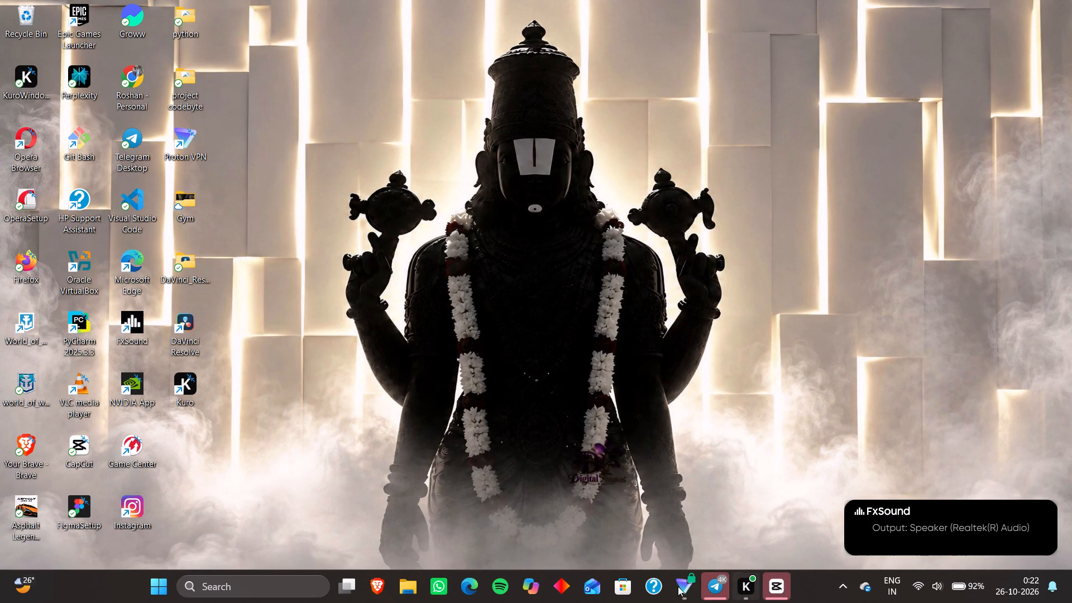
{"action": "double_click", "coordinate": [138, 326]}
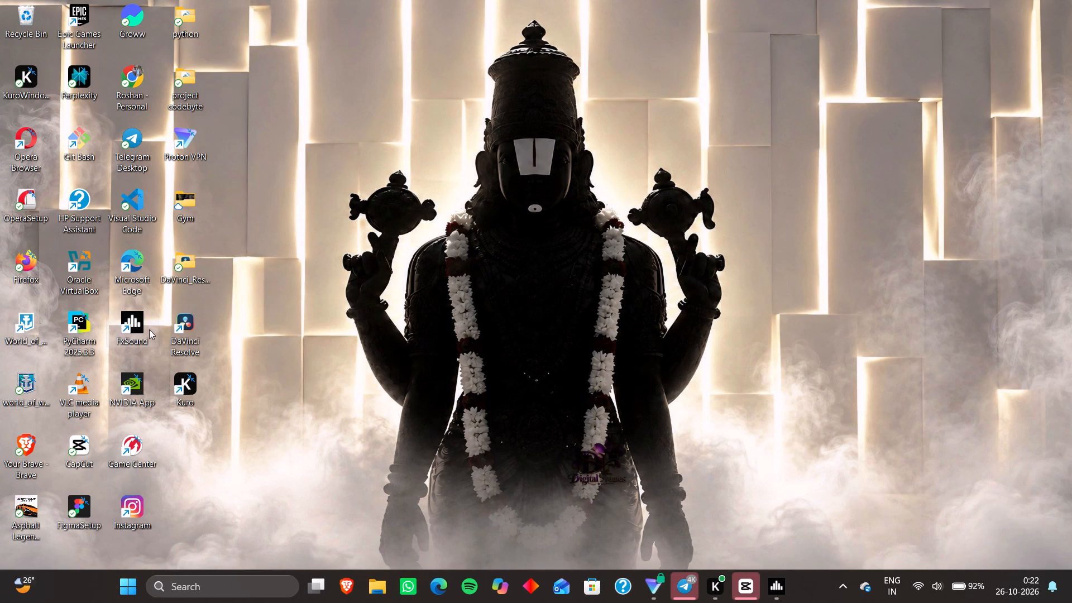
{"action": "double_click", "coordinate": [147, 329]}
{"action": "left_click", "coordinate": [740, 583]}
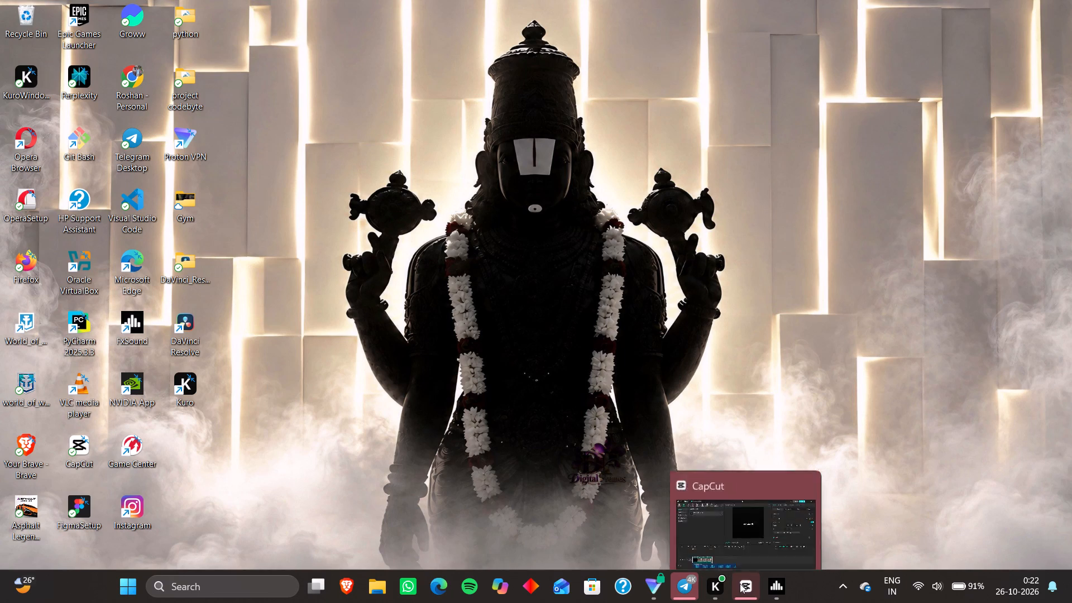
{"action": "left_click", "coordinate": [791, 586]}
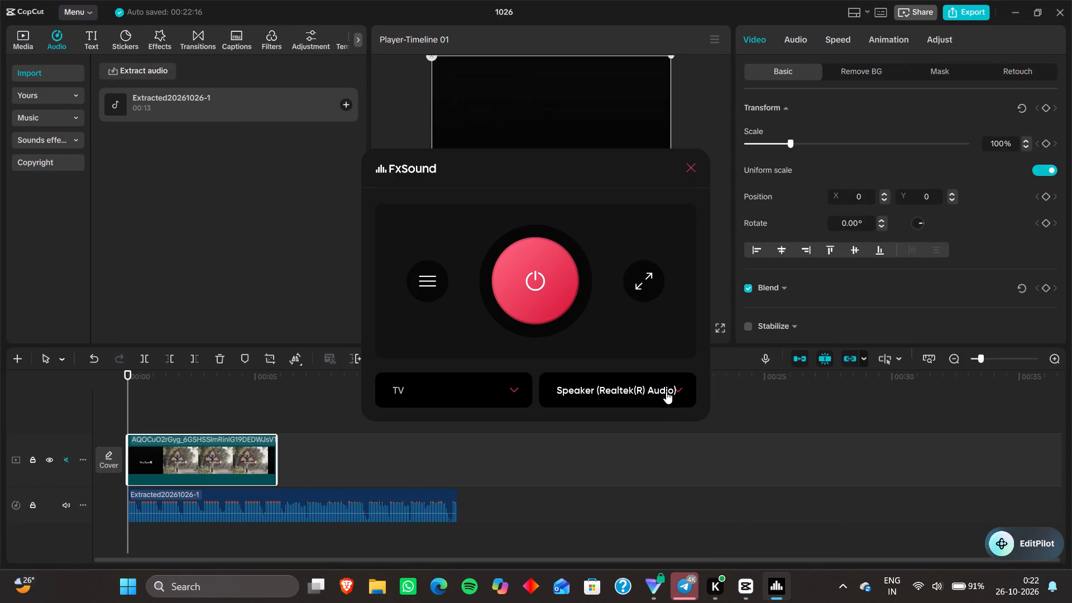
{"action": "left_click", "coordinate": [666, 391]}
{"action": "left_click", "coordinate": [642, 419]}
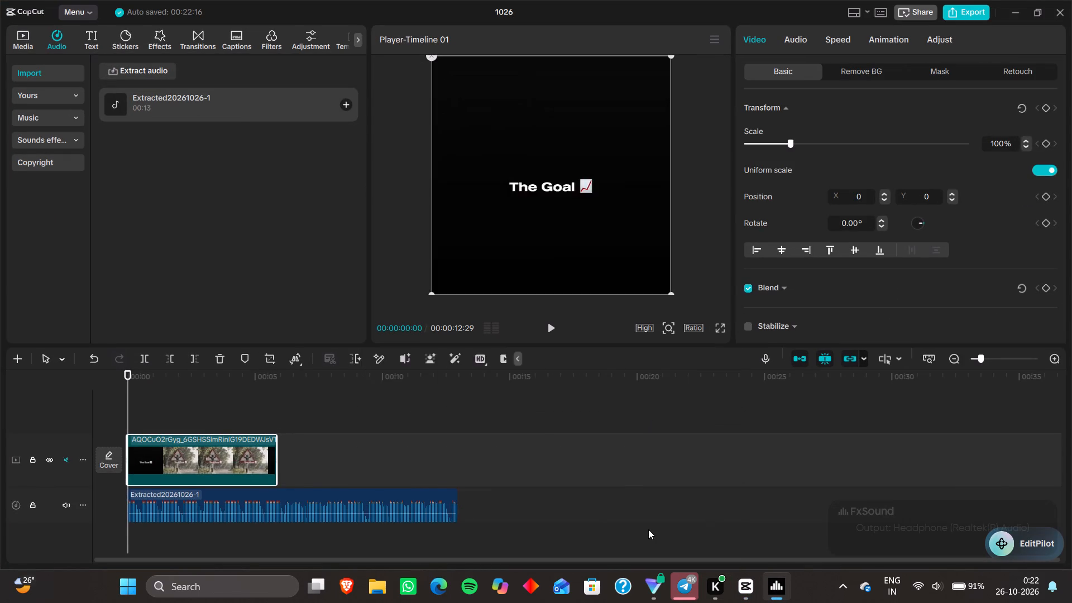
Return to CapCut and play the timeline to review the trimmed clip with the extracted audio.
{"action": "left_click", "coordinate": [648, 529]}
{"action": "key", "text": "space"}
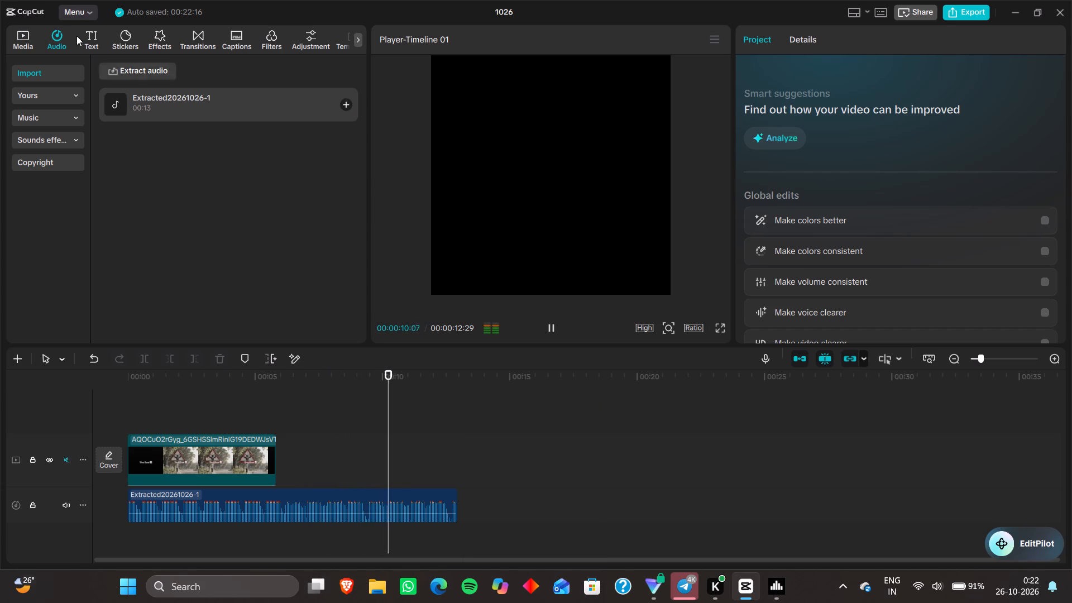
Import the tricep dips.mp4 video from the Gym folder and add it to the timeline after the "The Goal" clip.
{"action": "left_click", "coordinate": [25, 37]}
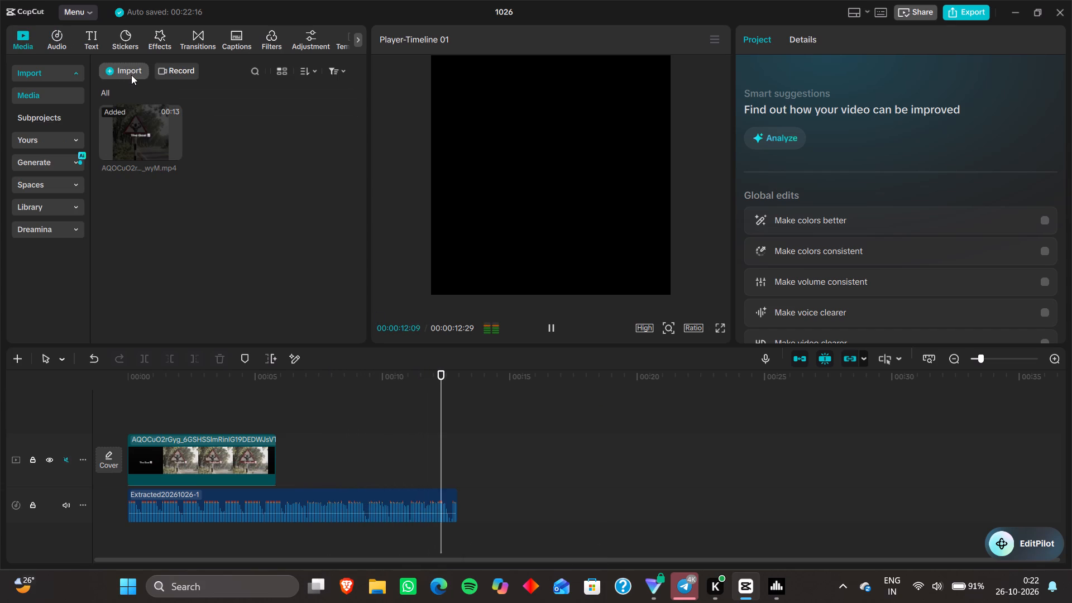
{"action": "left_click", "coordinate": [131, 75]}
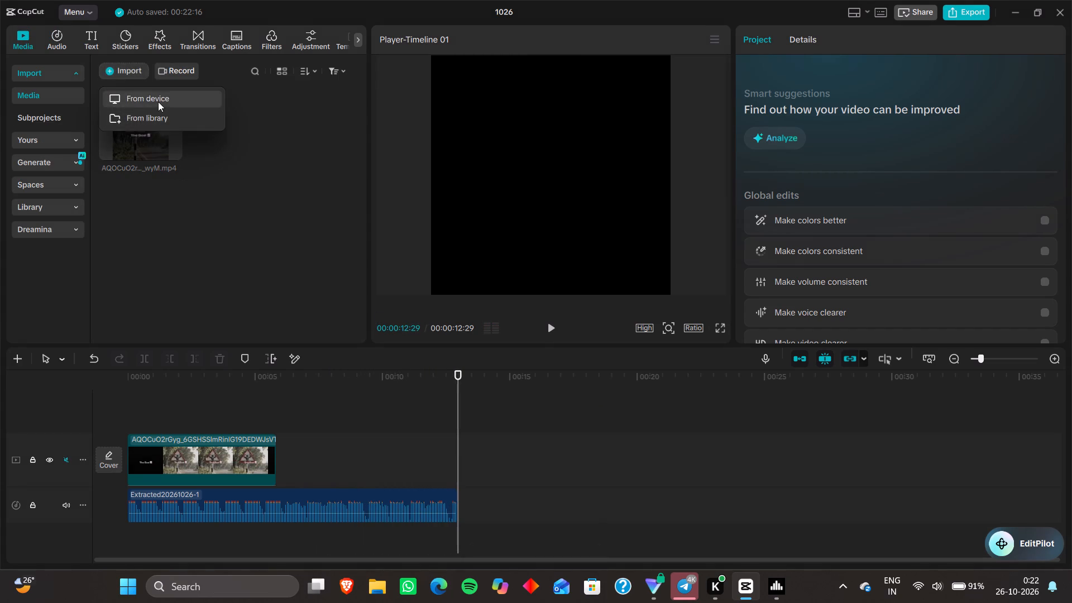
{"action": "left_click", "coordinate": [158, 102]}
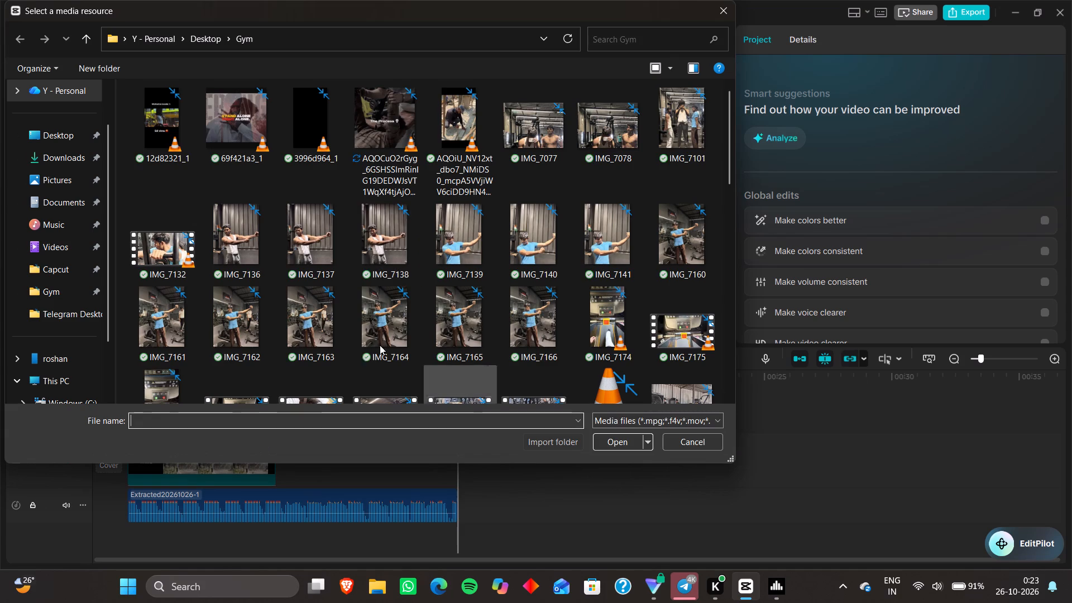
{"action": "scroll", "coordinate": [384, 302], "scroll_direction": "up", "scroll_amount": 1}
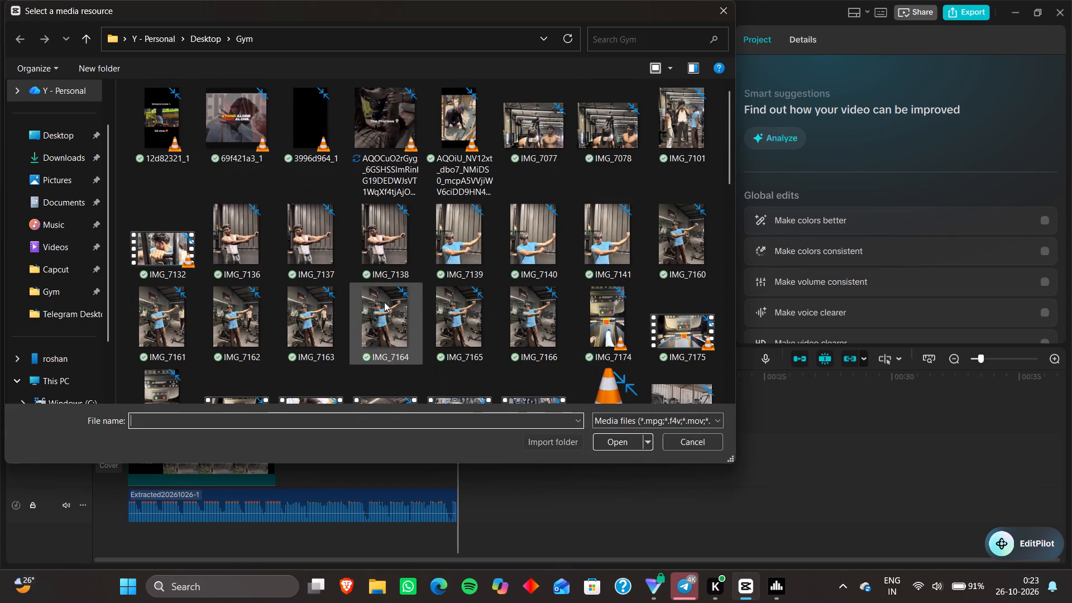
{"action": "scroll", "coordinate": [384, 302], "scroll_direction": "up", "scroll_amount": 2}
{"action": "scroll", "coordinate": [384, 302], "scroll_direction": "down", "scroll_amount": 3}
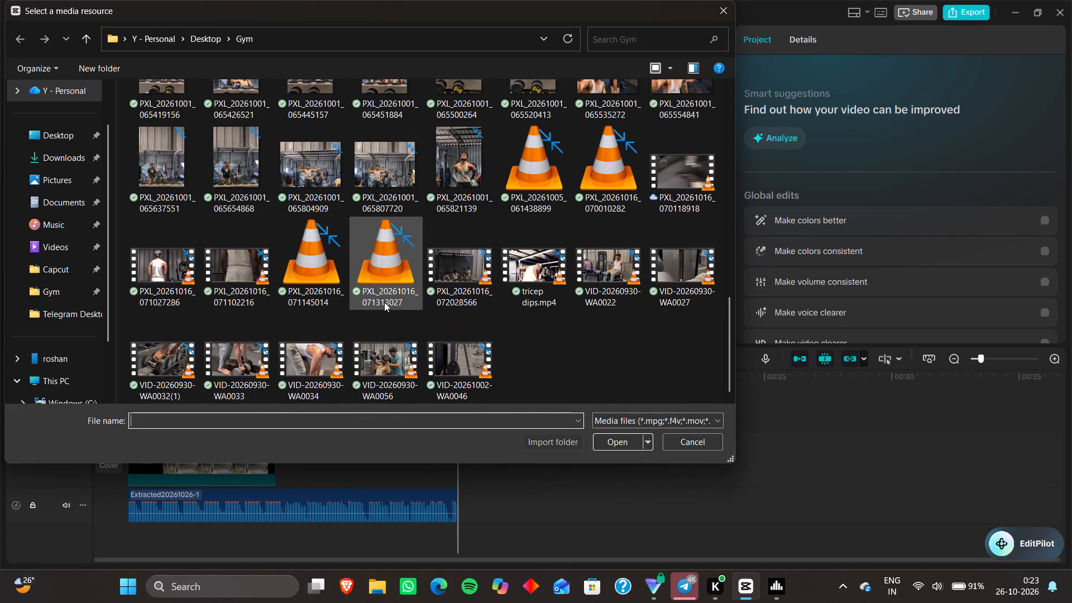
{"action": "left_click", "coordinate": [537, 288]}
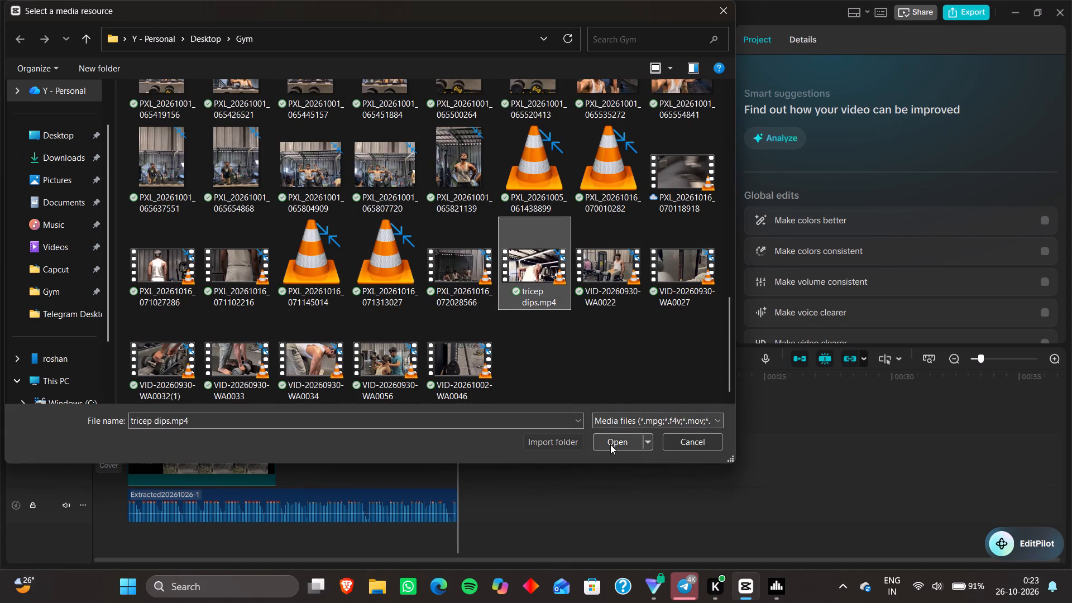
{"action": "left_click", "coordinate": [610, 444]}
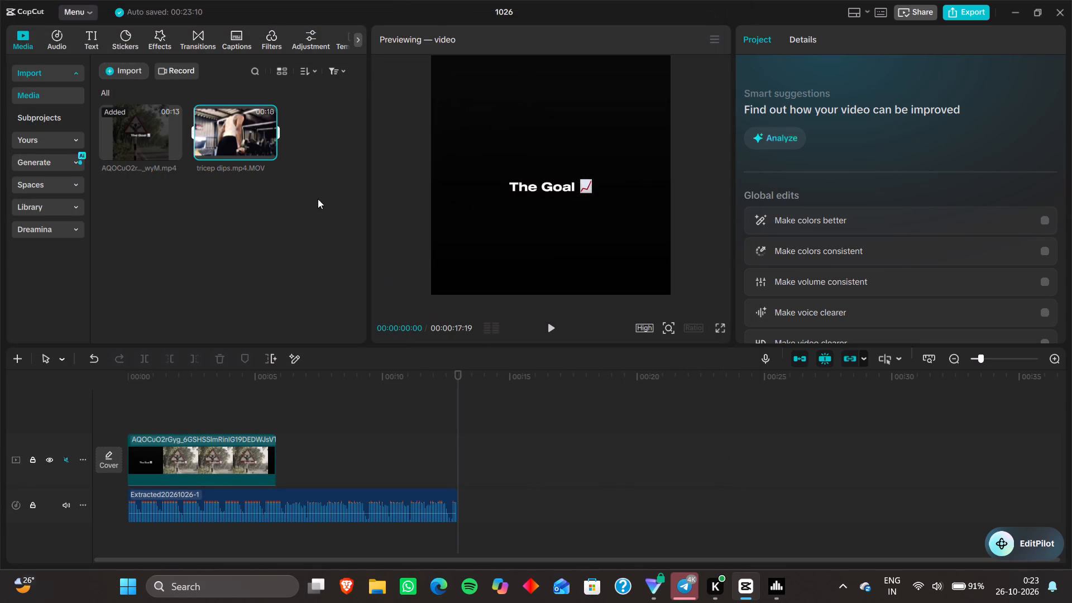
{"action": "left_click", "coordinate": [270, 154]}
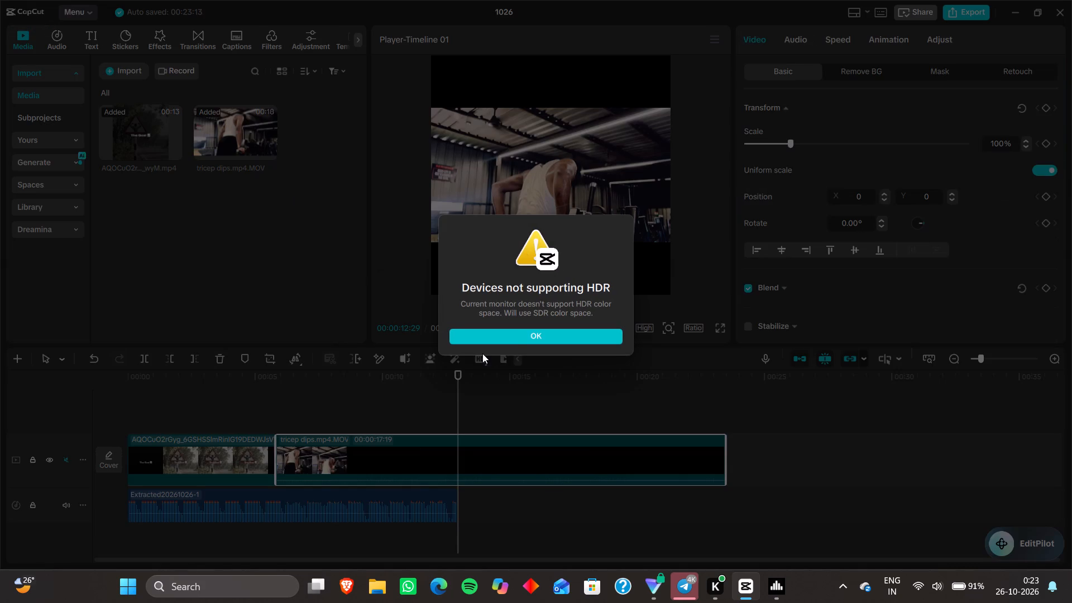
Trim the start and end of the tricep dips clip, shortening it to about 3.7 seconds.
{"action": "left_click", "coordinate": [517, 347]}
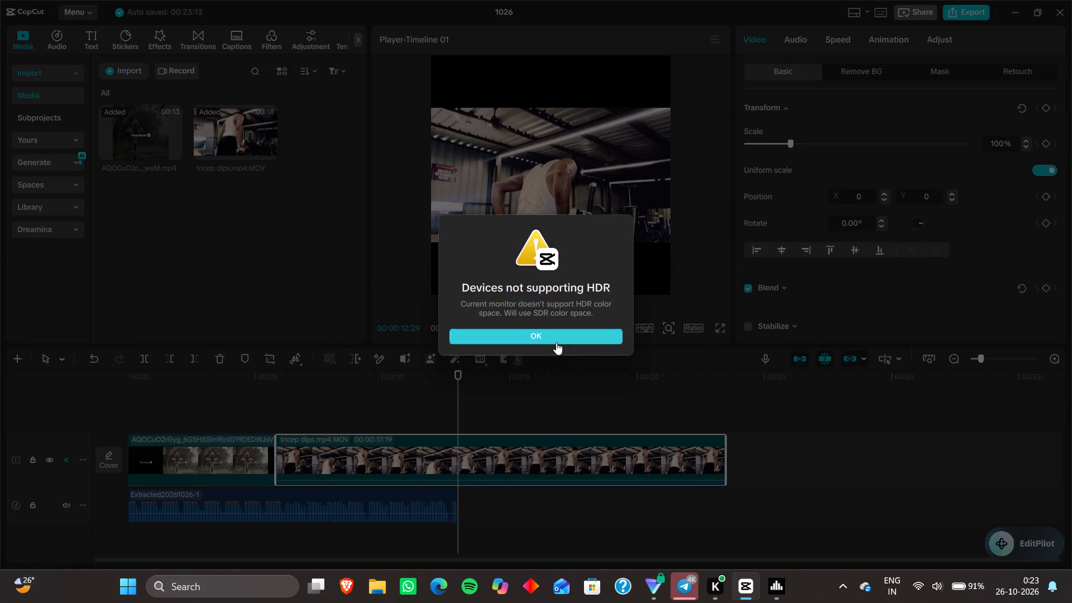
{"action": "left_click", "coordinate": [556, 342]}
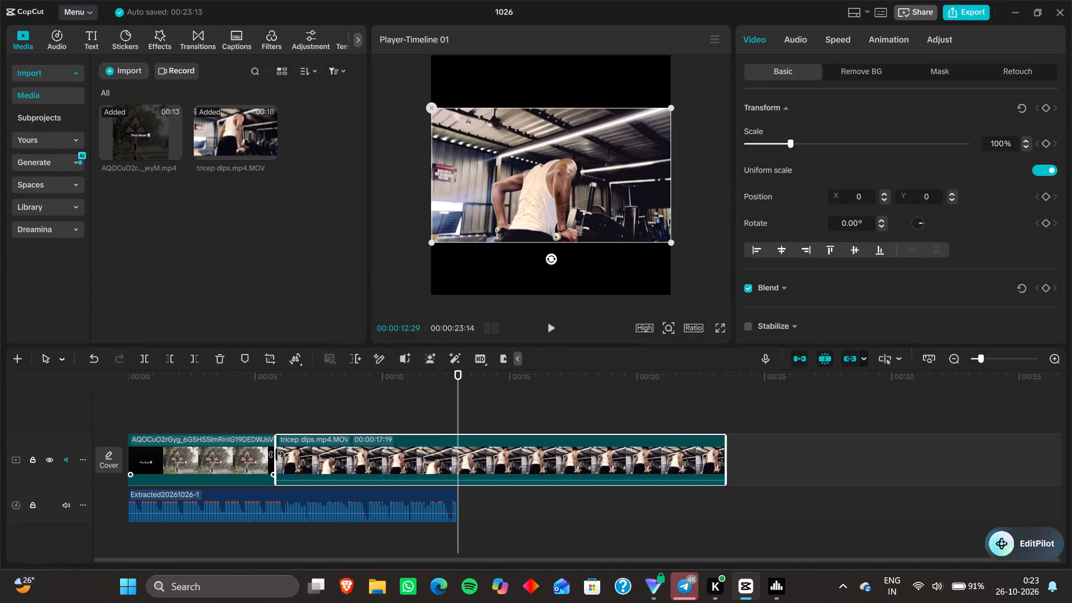
{"action": "left_click_drag", "start_coordinate": [276, 454], "coordinate": [439, 482]}
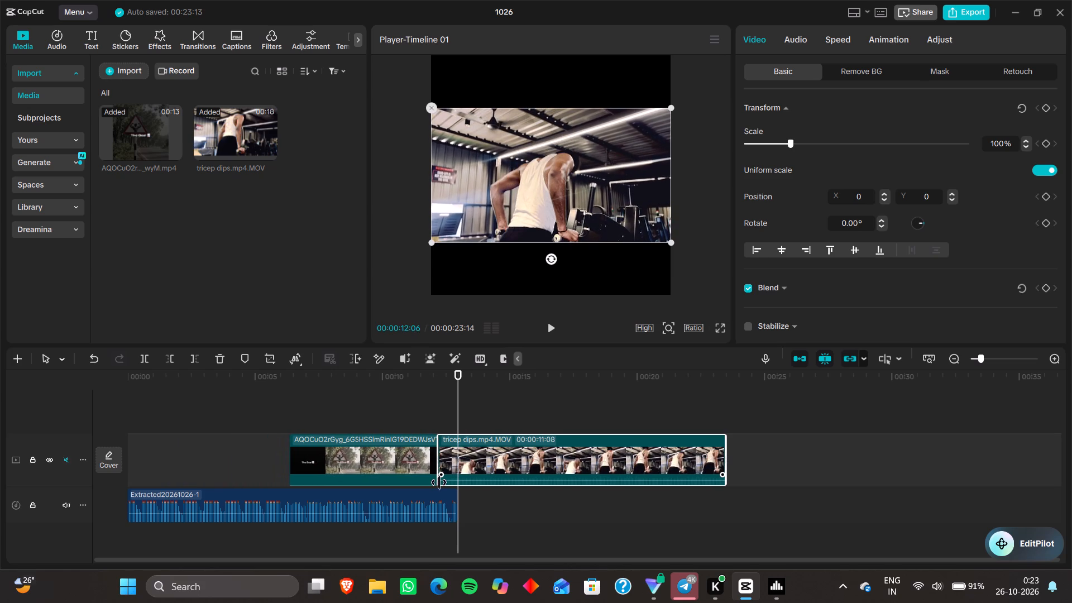
{"action": "left_click_drag", "start_coordinate": [439, 482], "coordinate": [418, 482]}
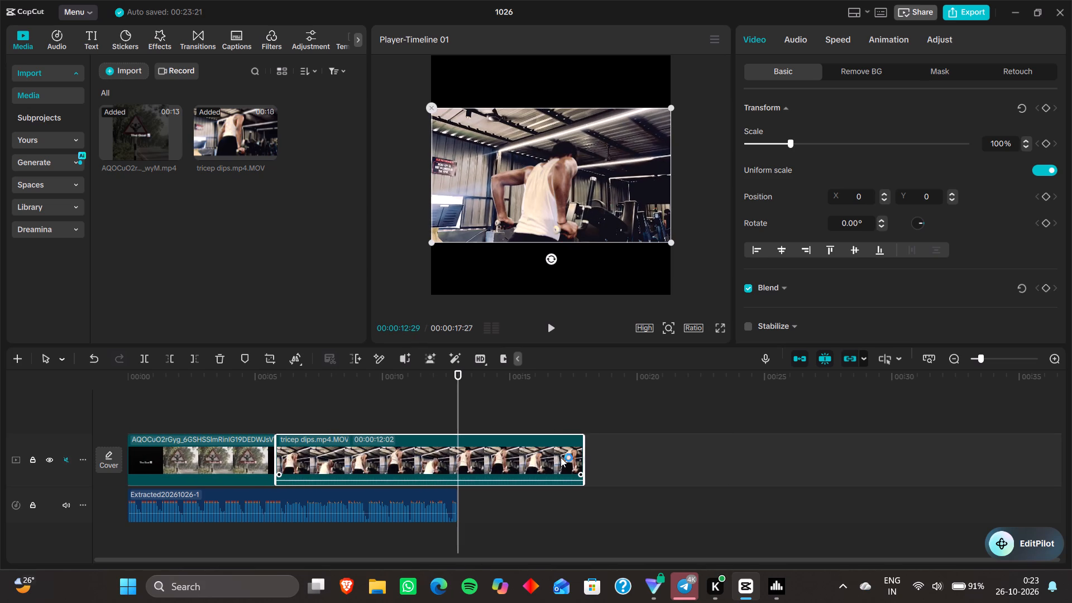
{"action": "left_click_drag", "start_coordinate": [556, 480], "coordinate": [562, 497]}
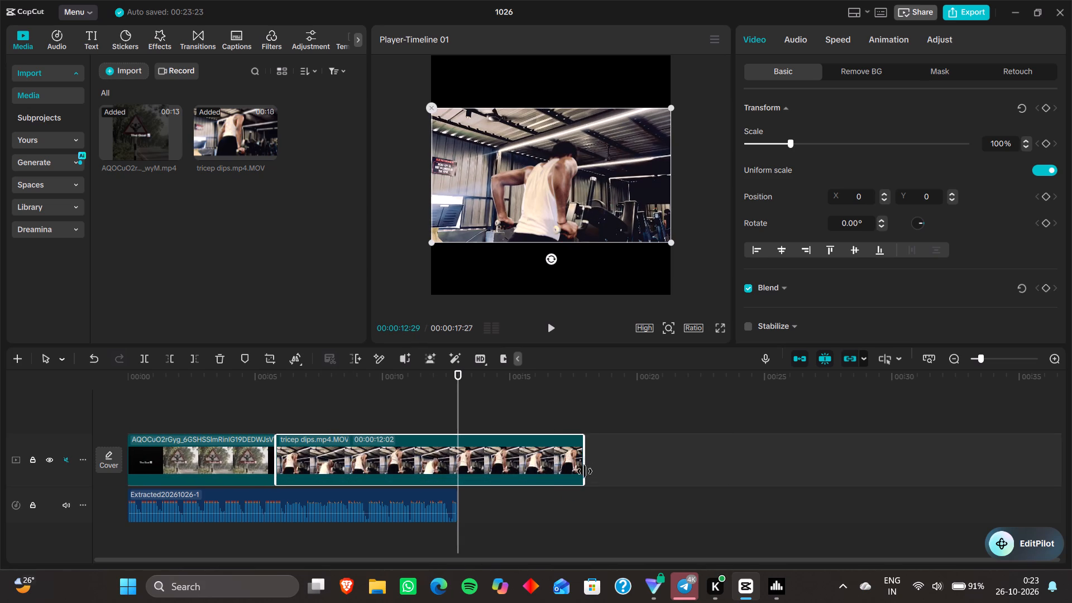
{"action": "left_click_drag", "start_coordinate": [583, 468], "coordinate": [381, 464]}
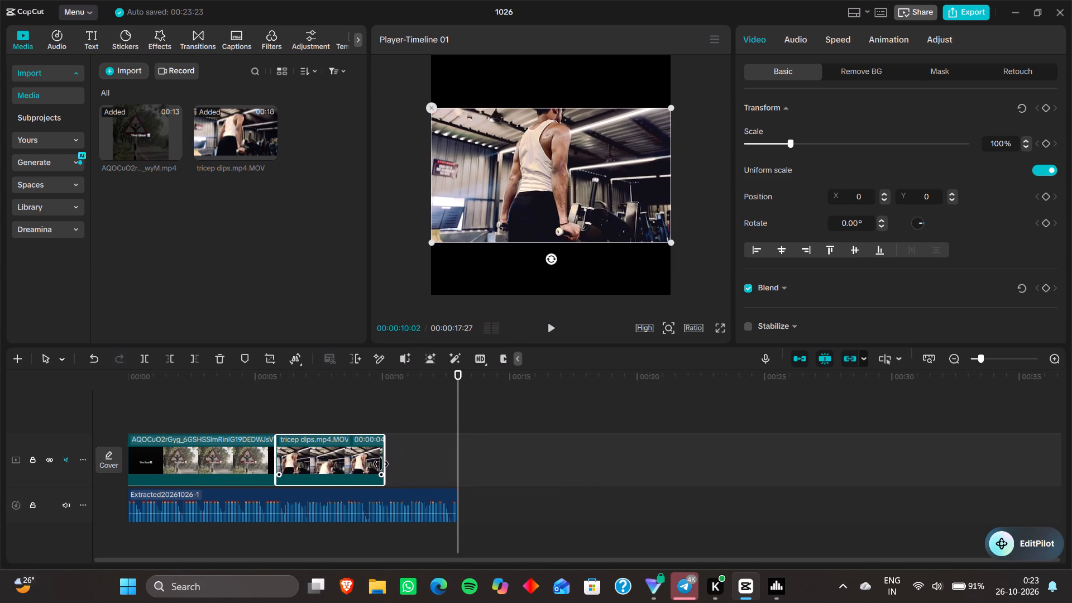
{"action": "left_click_drag", "start_coordinate": [381, 464], "coordinate": [366, 465]}
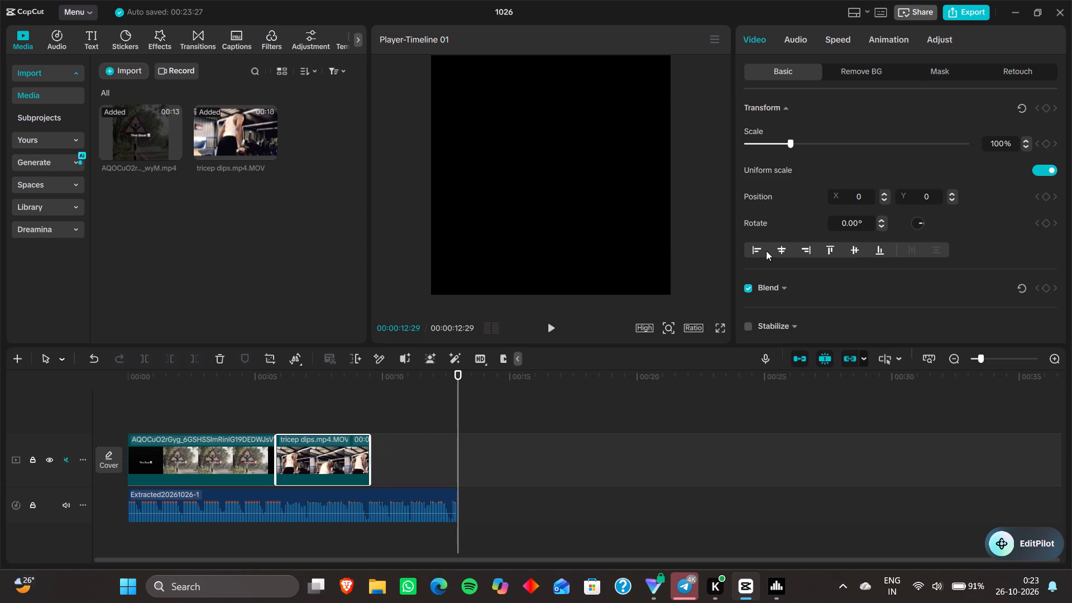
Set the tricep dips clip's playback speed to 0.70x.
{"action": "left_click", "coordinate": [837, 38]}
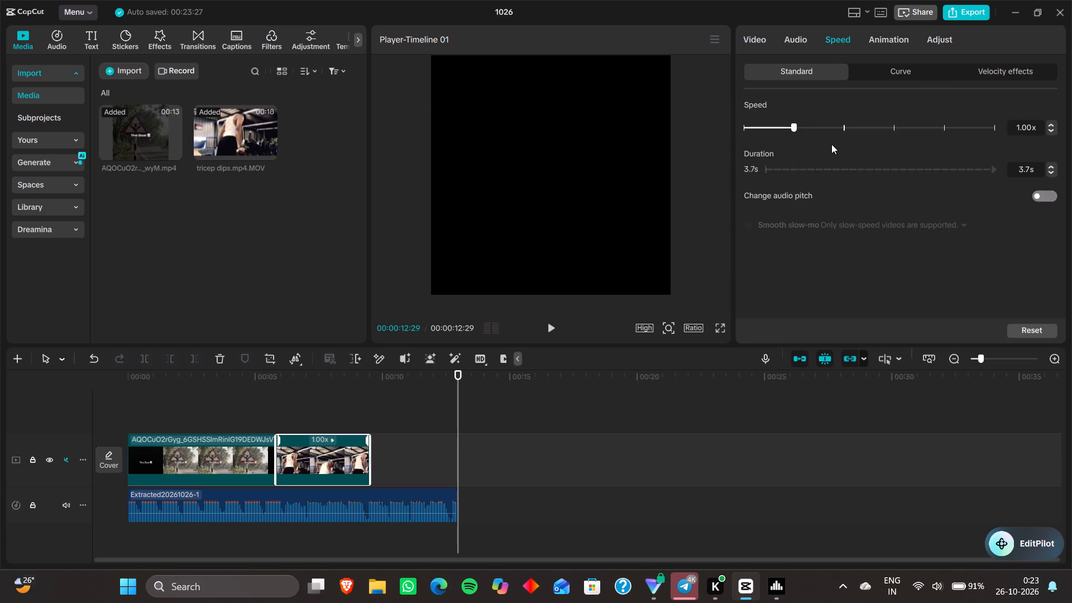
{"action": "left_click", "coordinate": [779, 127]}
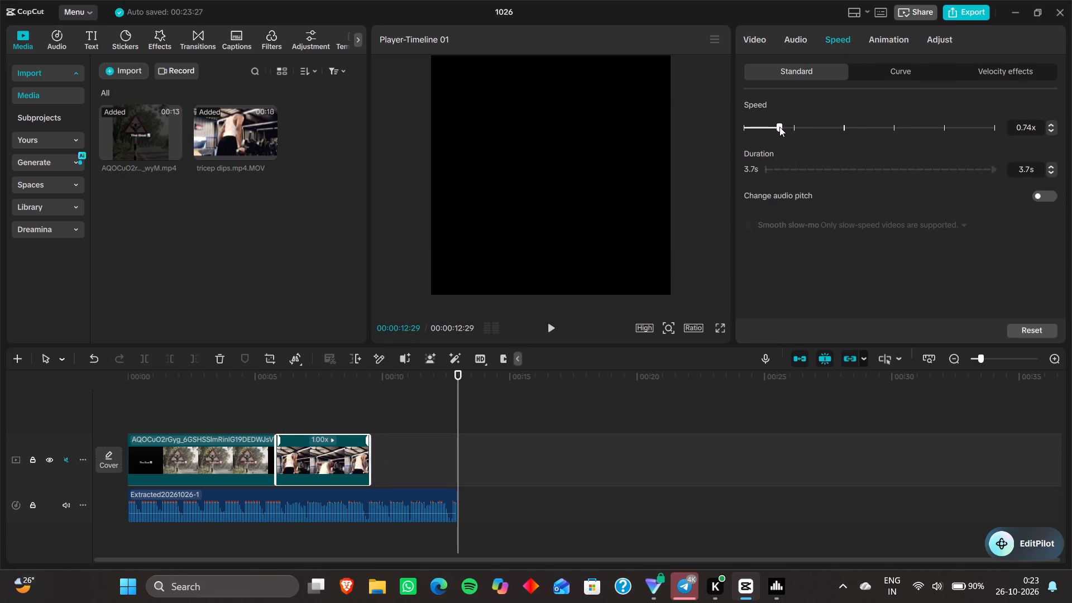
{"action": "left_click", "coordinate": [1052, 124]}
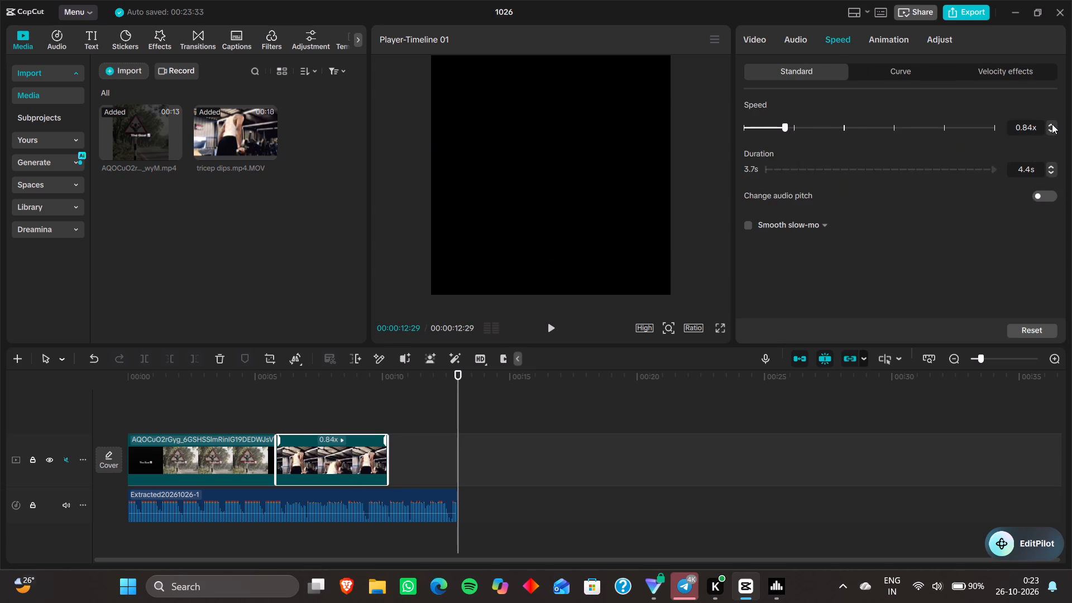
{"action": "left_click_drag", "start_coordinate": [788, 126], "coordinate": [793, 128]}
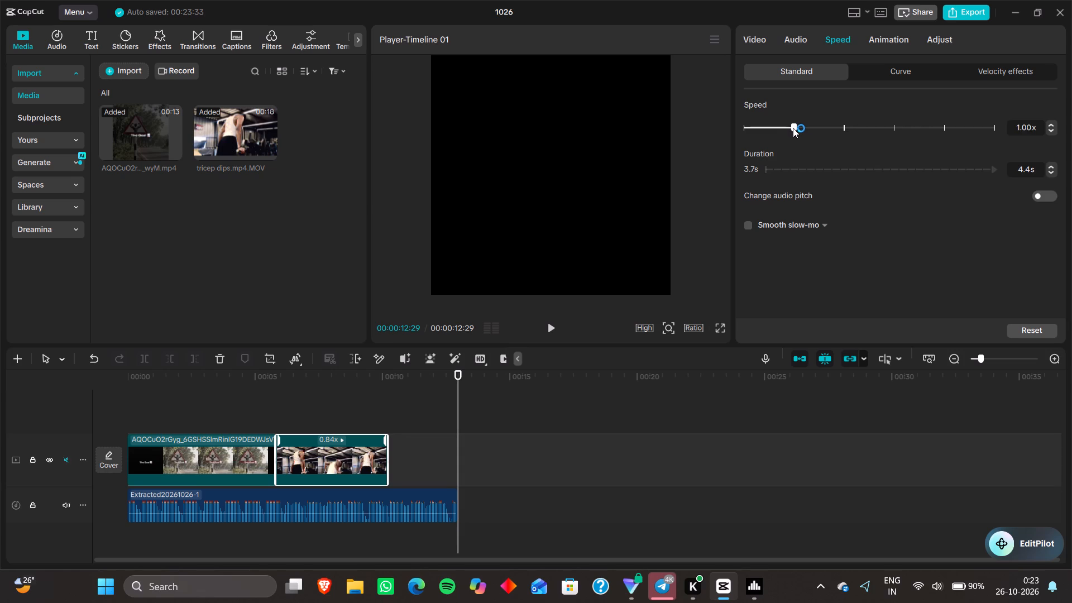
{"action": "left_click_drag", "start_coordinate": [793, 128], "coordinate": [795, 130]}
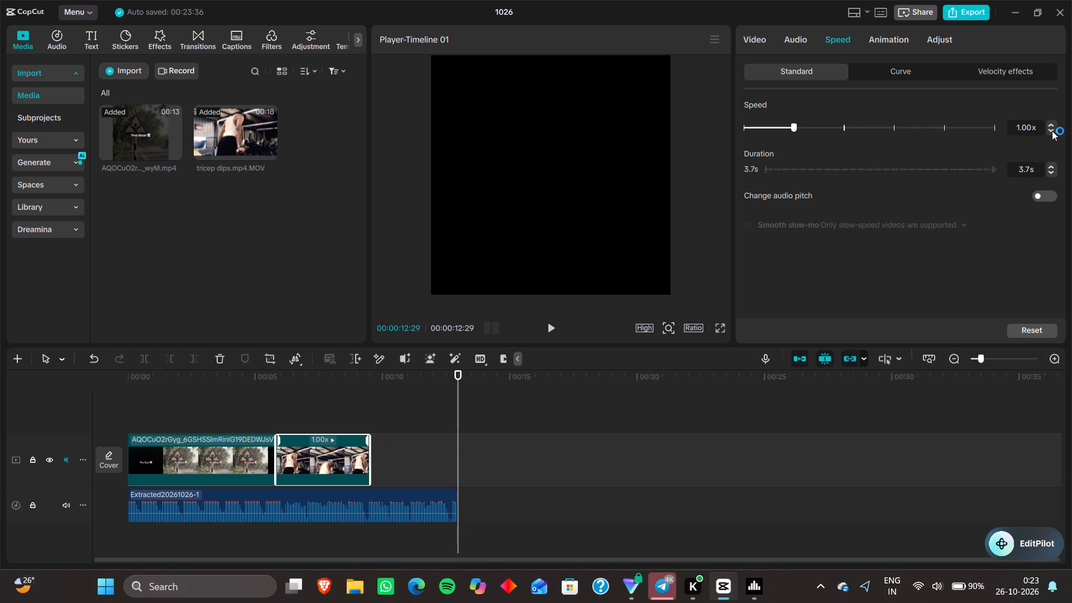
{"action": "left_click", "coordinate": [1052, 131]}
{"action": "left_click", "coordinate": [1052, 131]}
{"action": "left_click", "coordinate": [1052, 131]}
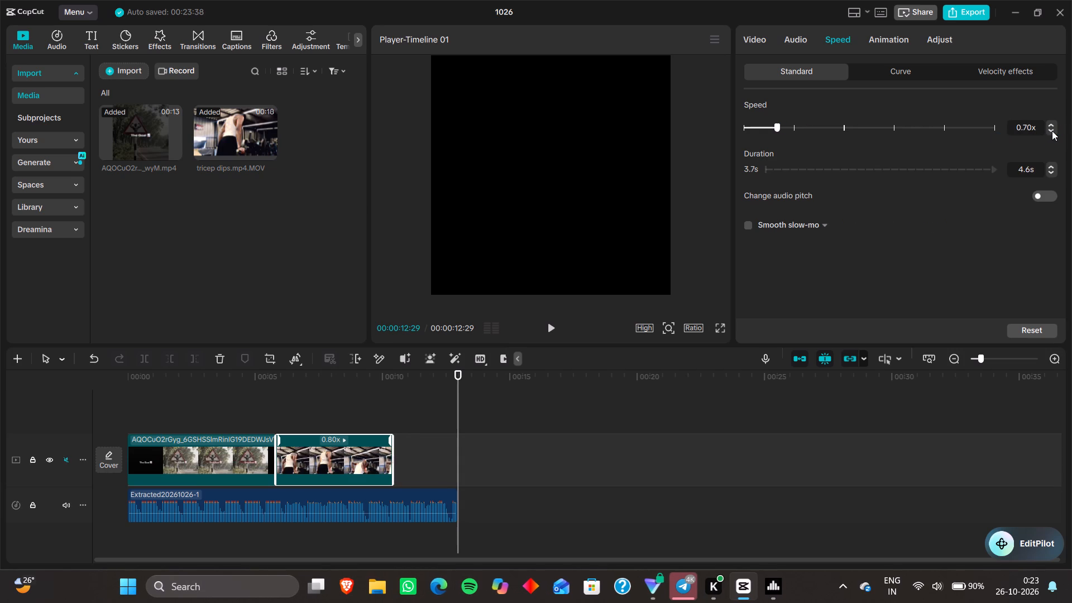
Play the timeline from the start to review the slowed tricep dips clip against the audio.
{"action": "key", "text": "Up"}
{"action": "key", "text": "Up"}
{"action": "key", "text": "Up"}
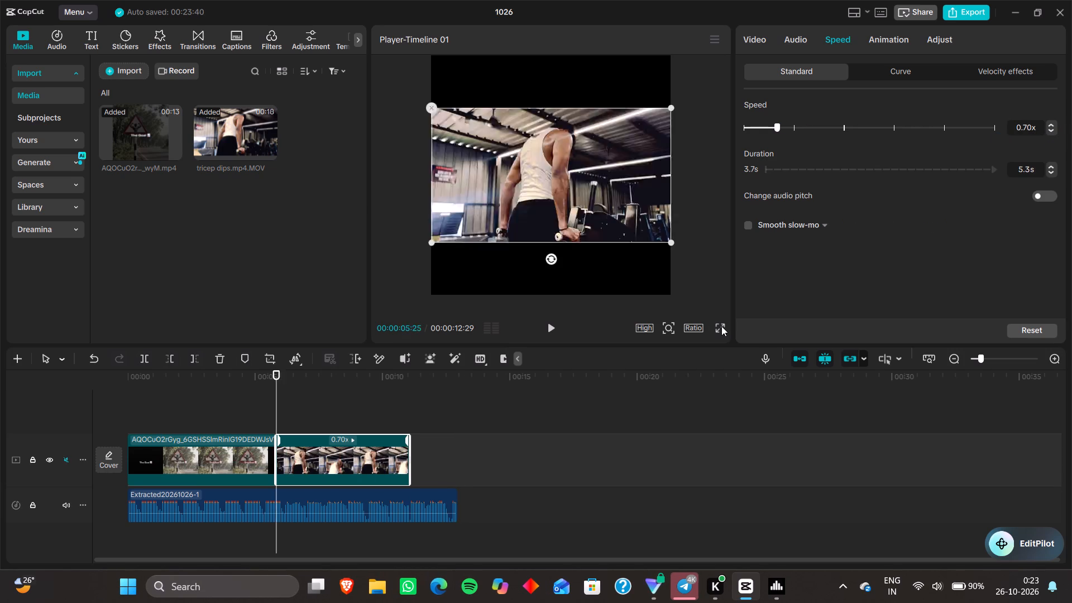
{"action": "key", "text": "space"}
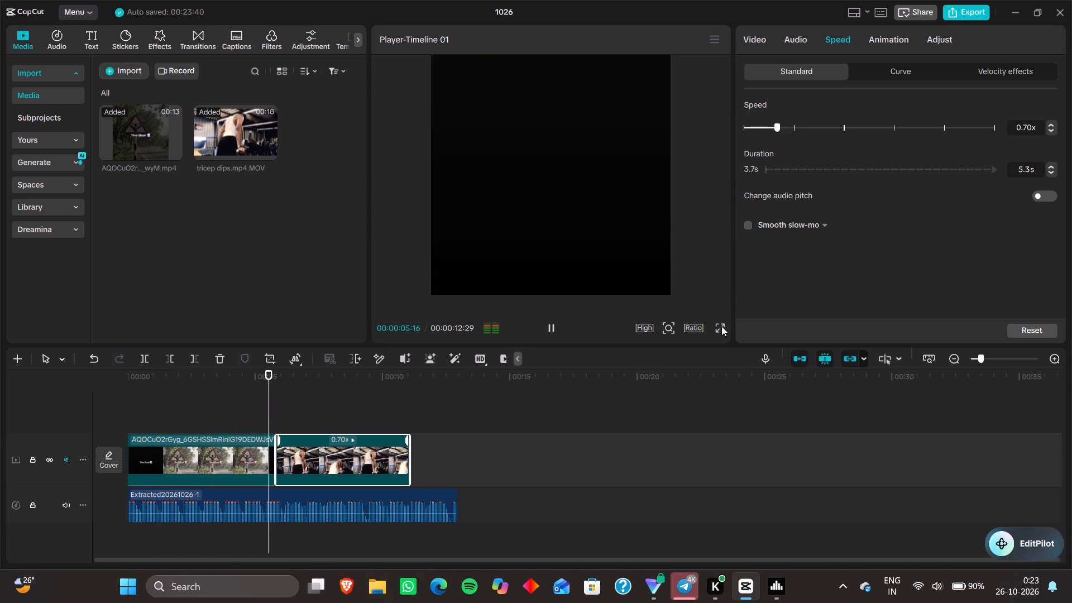
{"action": "key", "text": "space"}
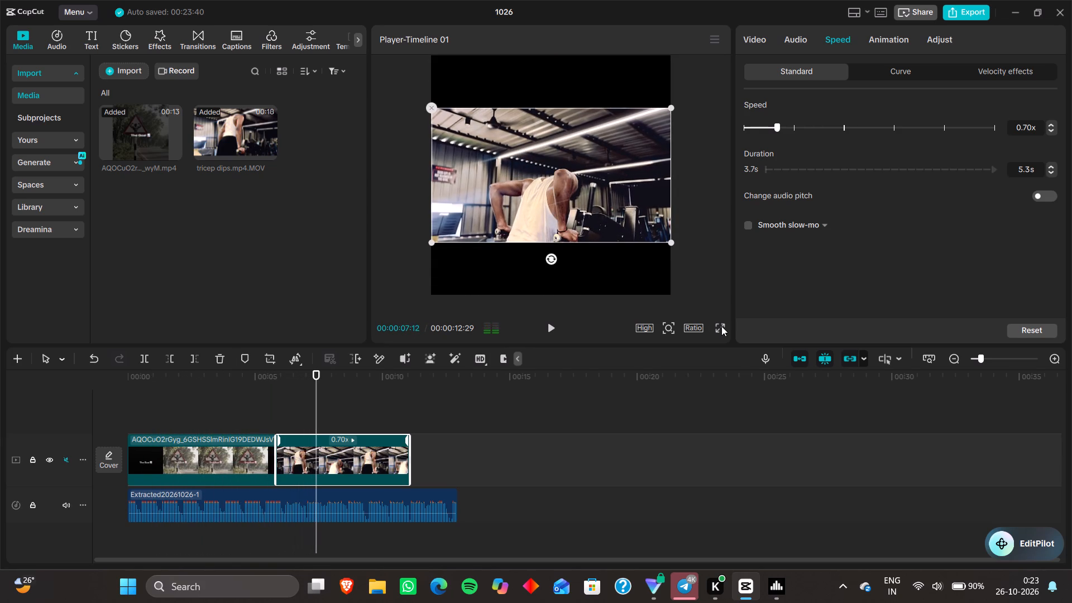
Extend the end of the "The Goal" clip slightly to about 5.9 seconds.
{"action": "left_click", "coordinate": [262, 459]}
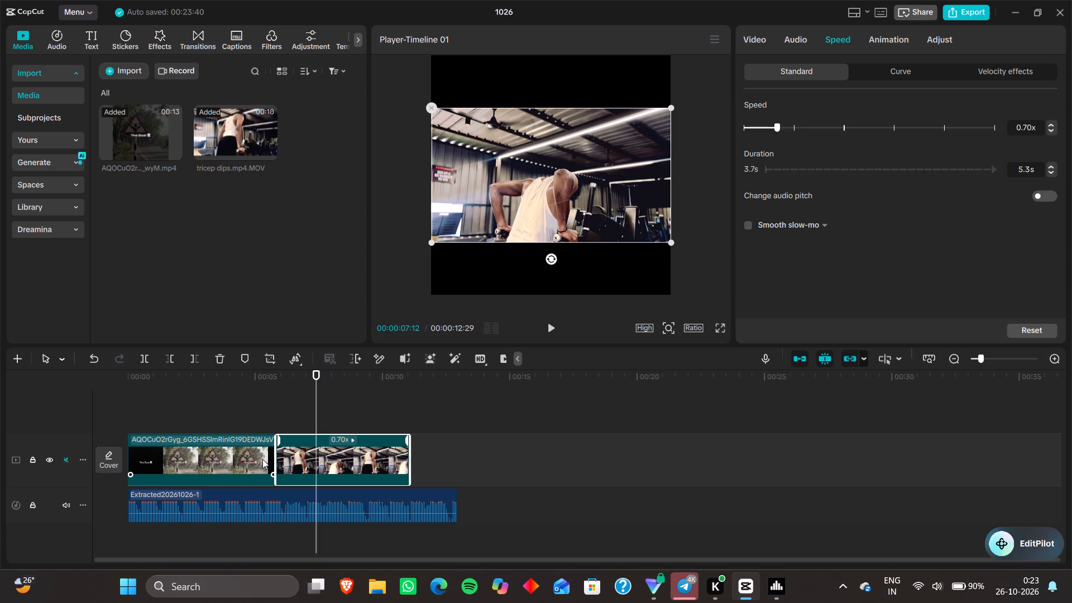
{"action": "left_click", "coordinate": [275, 460]}
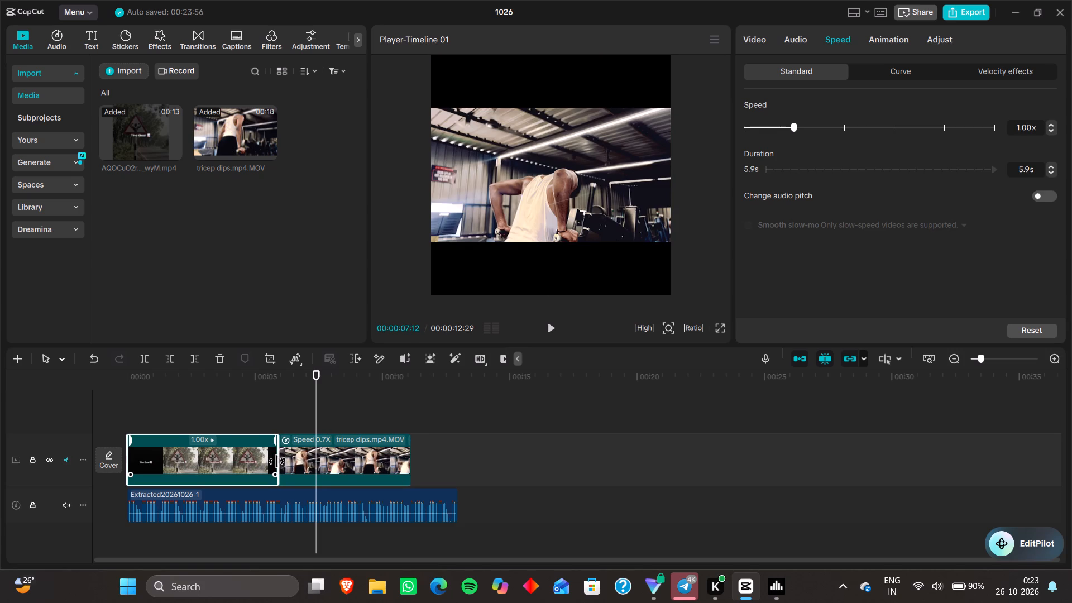
Play the whole timeline from the start to check the cut between both clips against the extracted audio.
{"action": "key", "text": "Up"}
{"action": "key", "text": "Up"}
{"action": "key", "text": "Up"}
{"action": "key", "text": "space"}
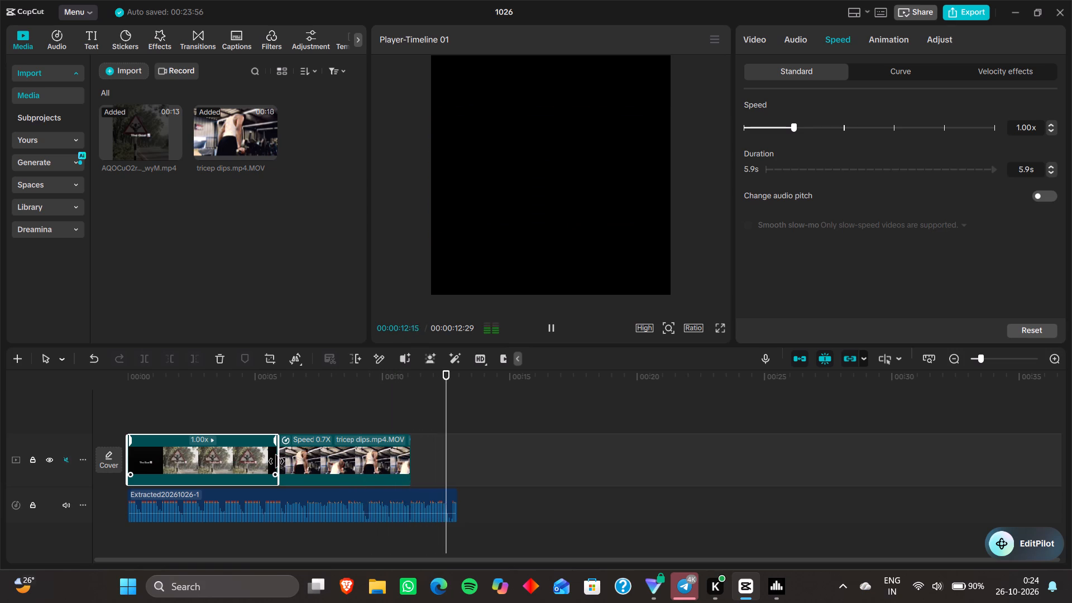
{"action": "key", "text": "space"}
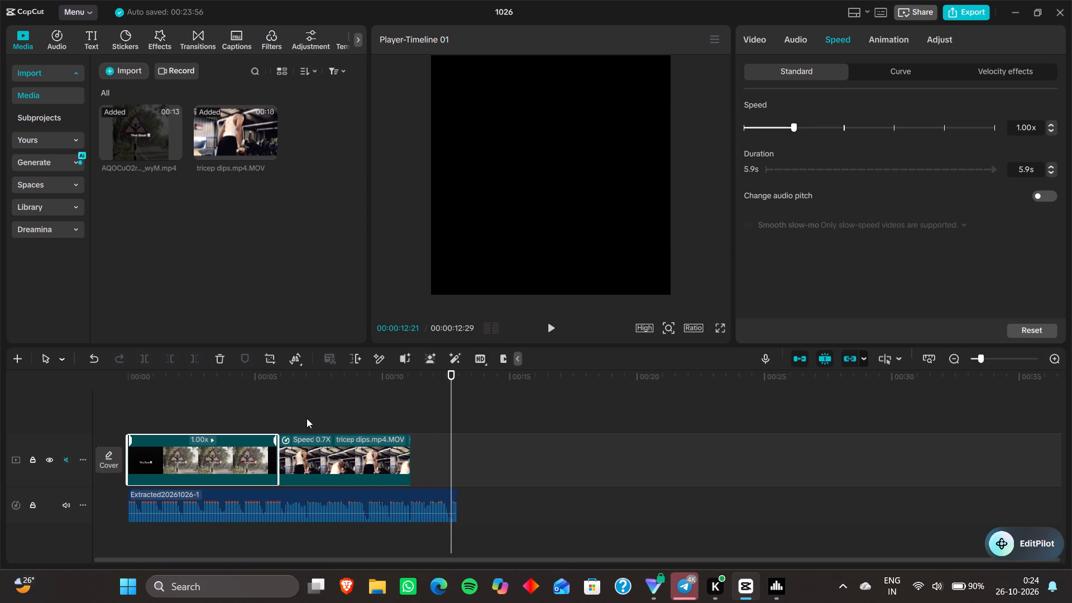
Set the tricep dips clip's playback speed to 0.90x.
{"action": "left_click", "coordinate": [303, 471]}
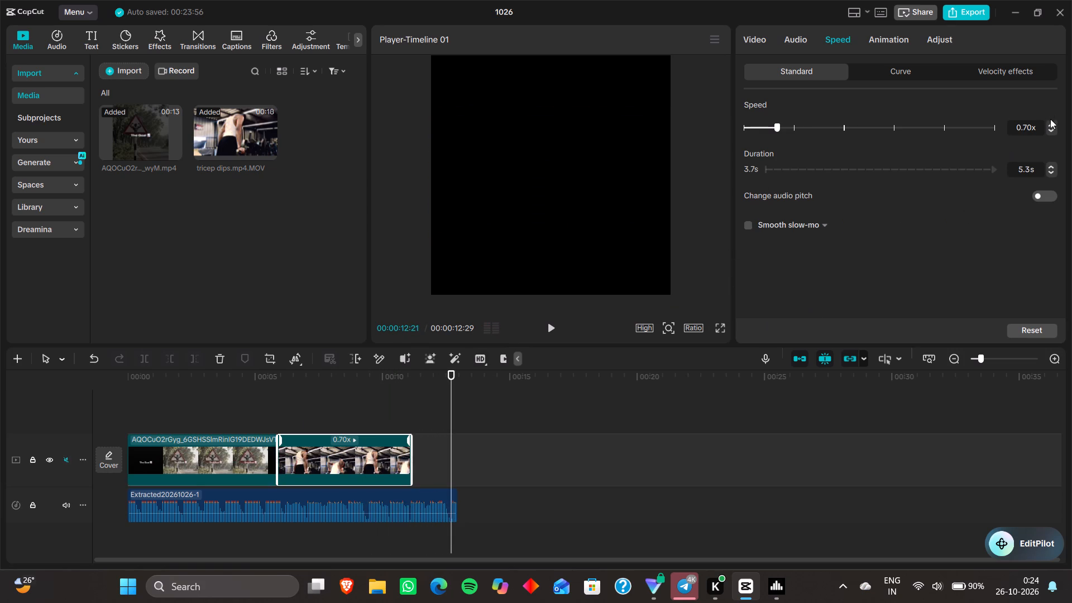
{"action": "double_click", "coordinate": [1050, 122]}
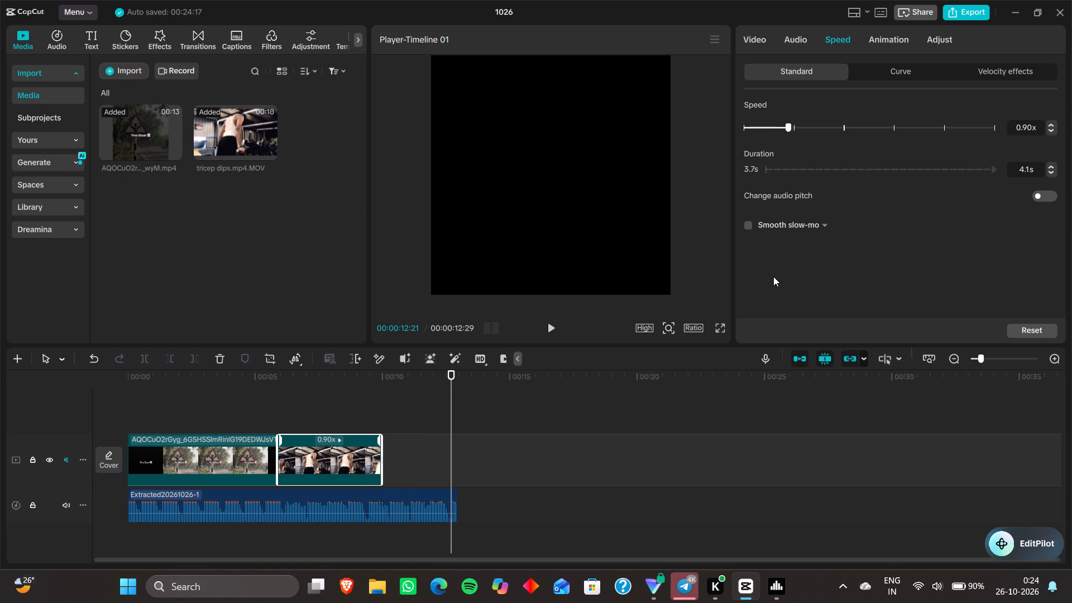
Play the timeline to about 9 seconds and trim the tricep dips clip's end there, making it 3.1 seconds long.
{"action": "key", "text": "Up"}
{"action": "key", "text": "Up"}
{"action": "key", "text": "Up"}
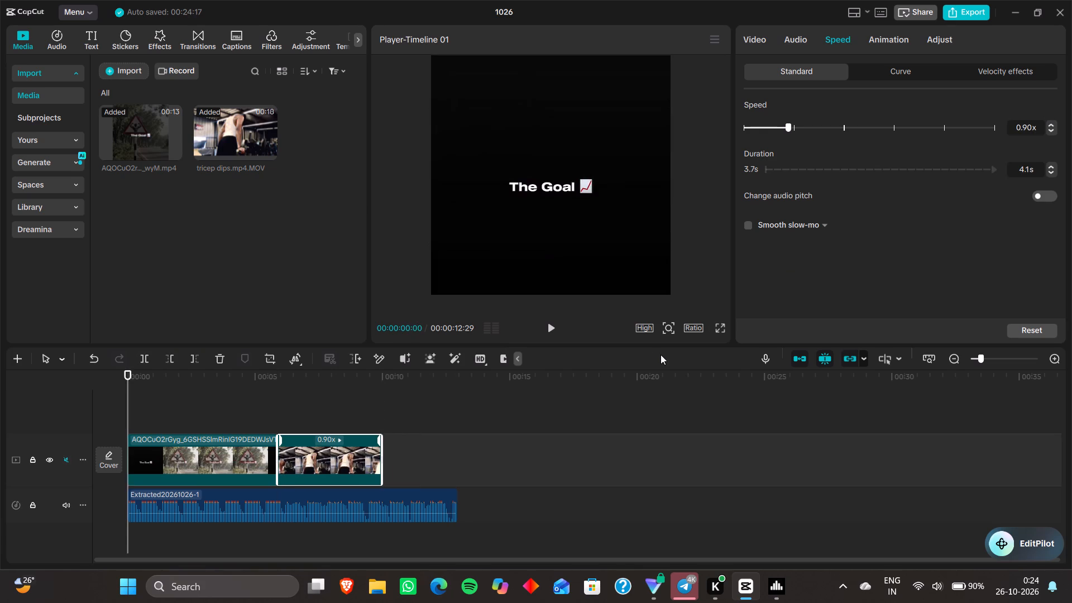
{"action": "key", "text": "space"}
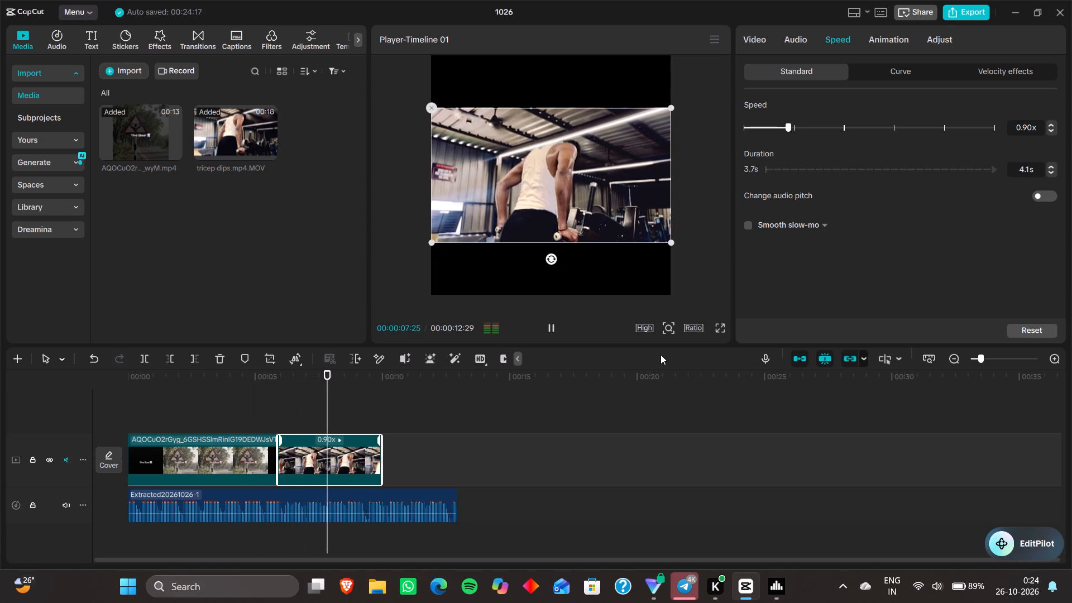
{"action": "key", "text": "space"}
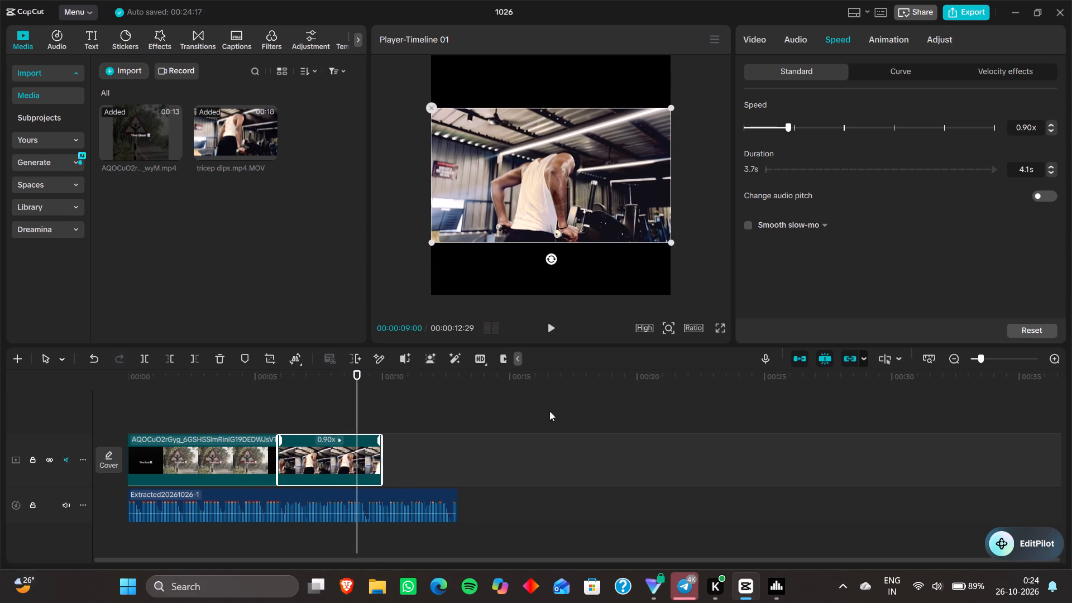
{"action": "left_click_drag", "start_coordinate": [381, 458], "coordinate": [359, 464]}
Play the timeline from the start to check the shortened tricep dips clip against the audio.
{"action": "key", "text": "Up"}
{"action": "key", "text": "Up"}
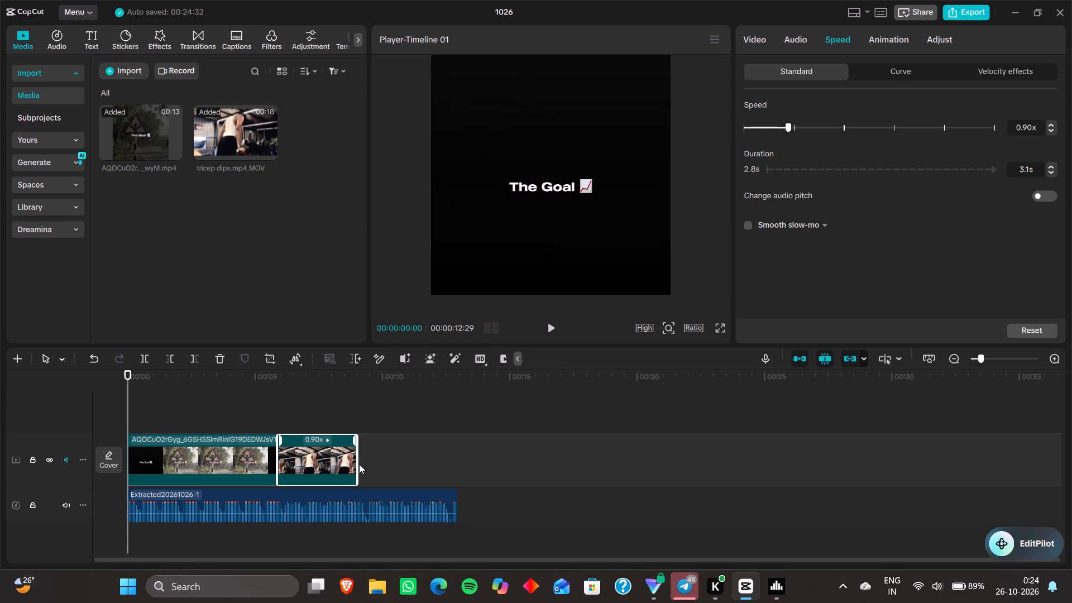
{"action": "key", "text": "Up"}
{"action": "key", "text": "space"}
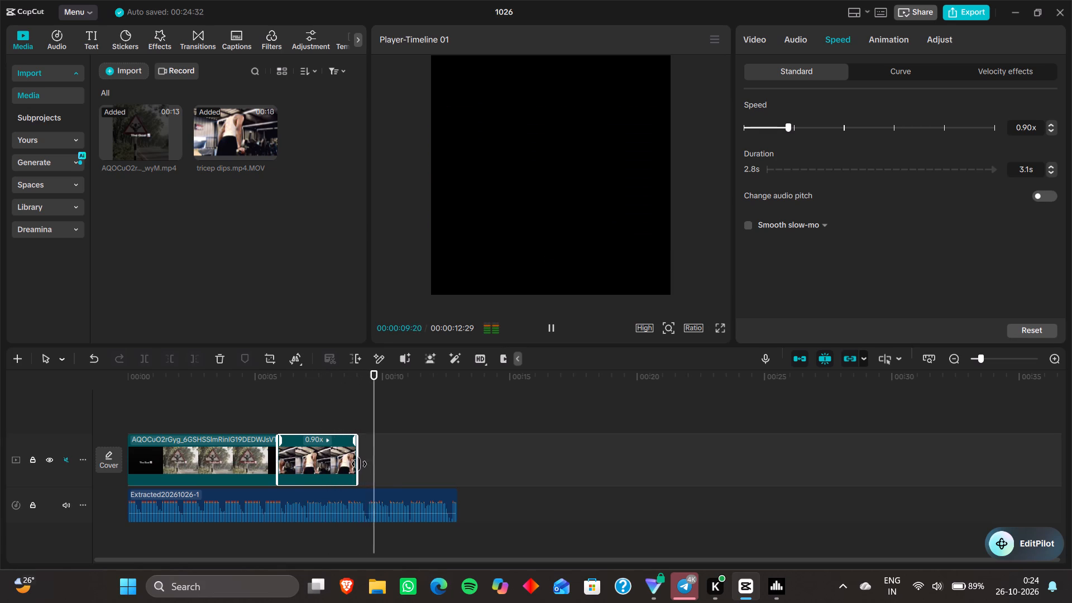
{"action": "key", "text": "space"}
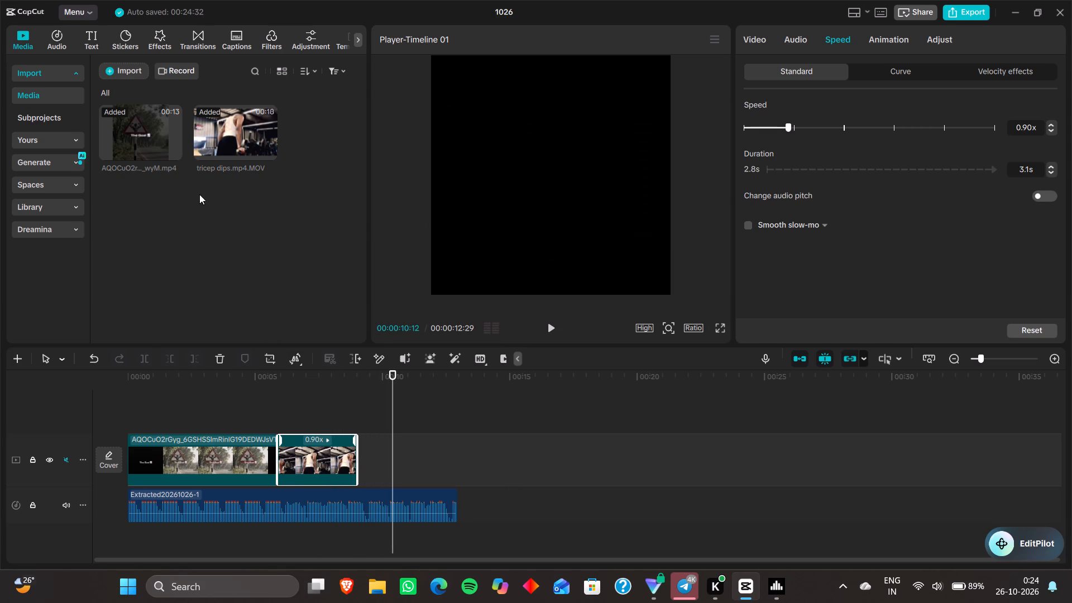
Import VID-20260930-WA0027 from the Gym folder and add it to the timeline after the tricep dips clip.
{"action": "left_click", "coordinate": [132, 75]}
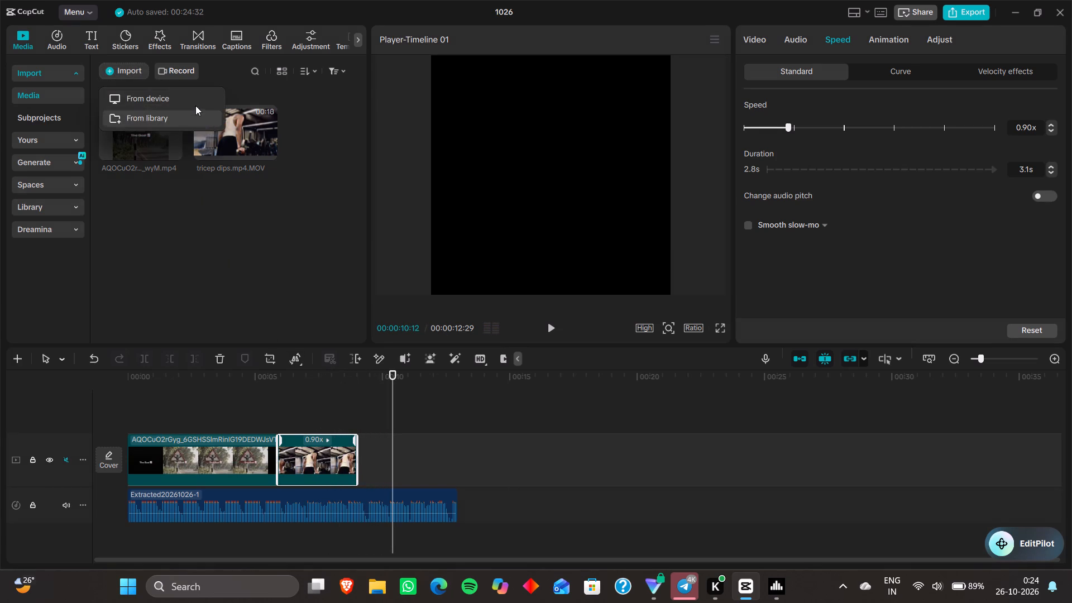
{"action": "left_click", "coordinate": [190, 98]}
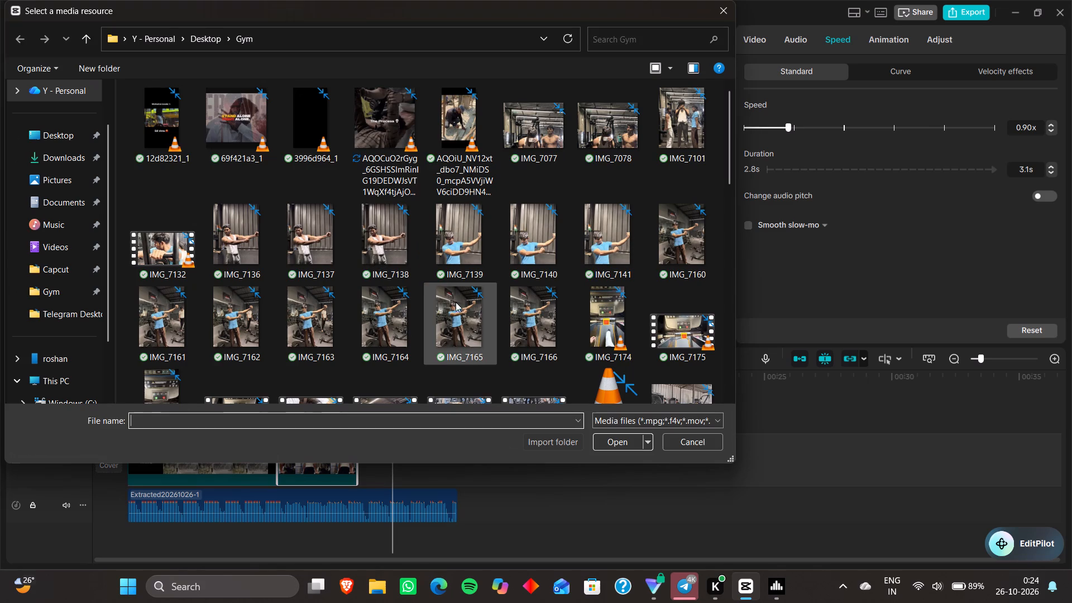
{"action": "scroll", "coordinate": [456, 304], "scroll_direction": "down", "scroll_amount": 5}
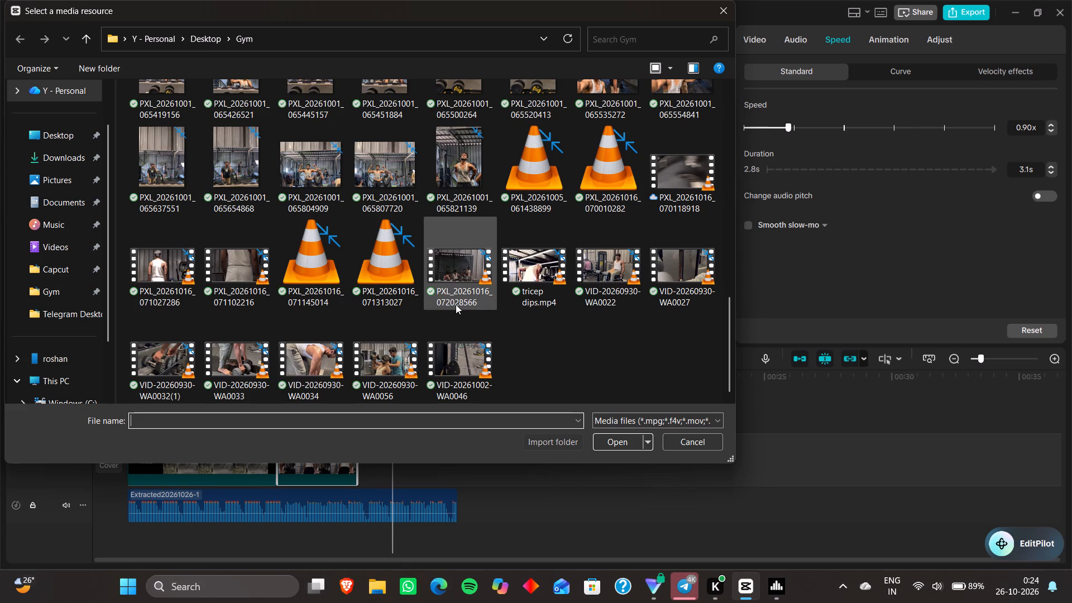
{"action": "left_click", "coordinate": [703, 282]}
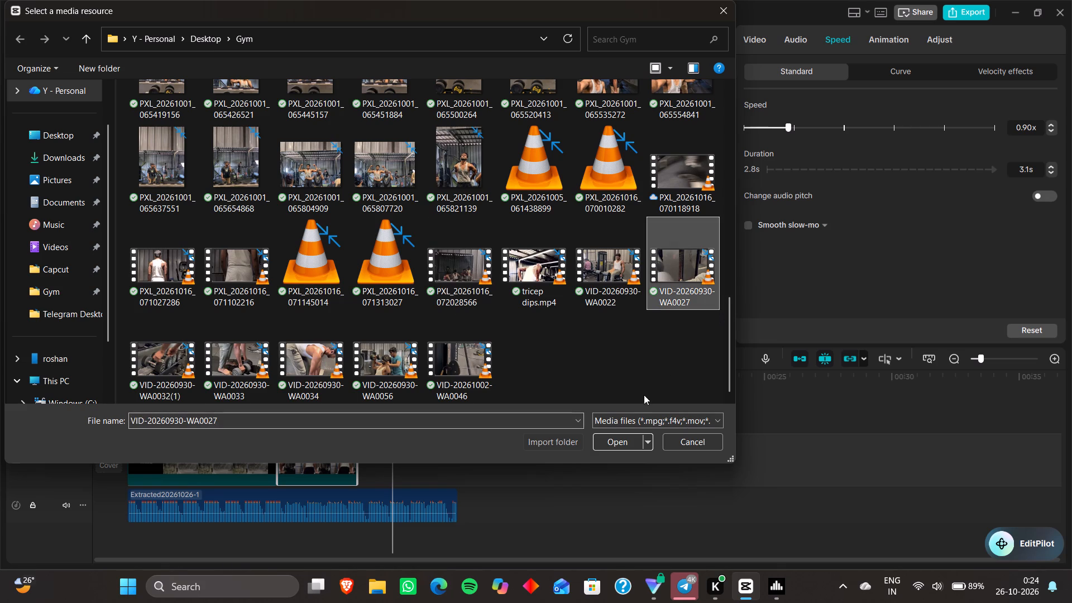
{"action": "left_click", "coordinate": [620, 443]}
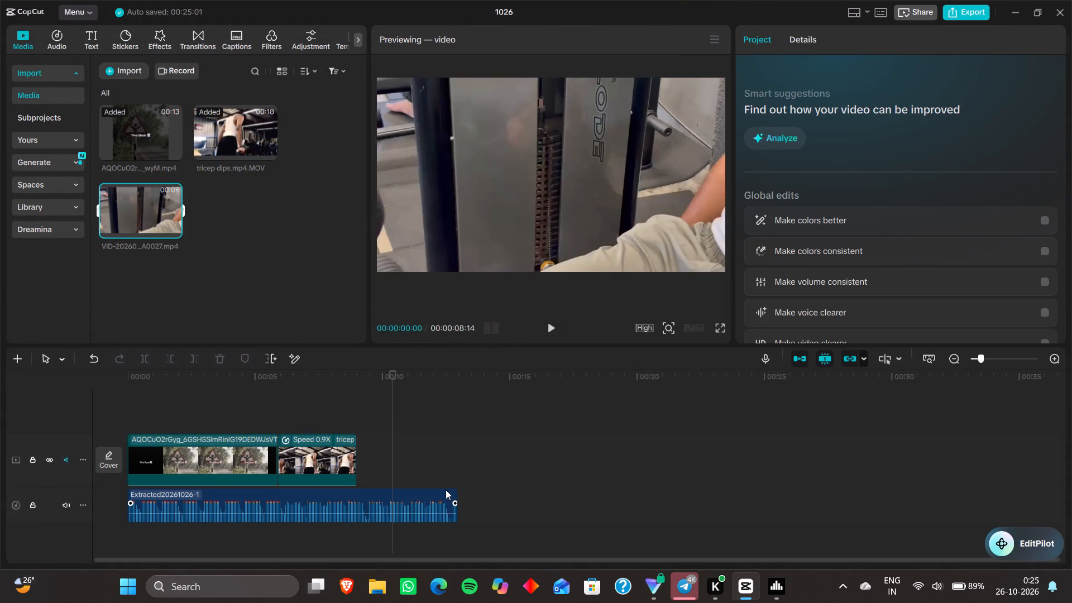
{"action": "left_click", "coordinate": [172, 228]}
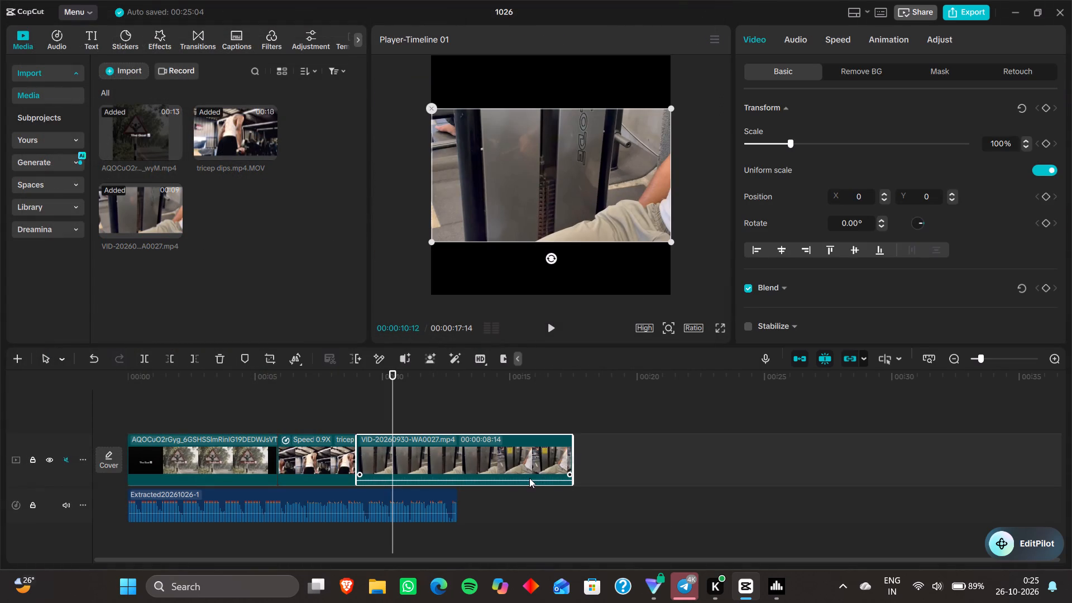
Trim the end of the VID-20260930-WA0027 clip to the end of the extracted audio, making it about 4.0 seconds long.
{"action": "left_click_drag", "start_coordinate": [529, 480], "coordinate": [530, 491]}
{"action": "left_click_drag", "start_coordinate": [574, 459], "coordinate": [463, 458]}
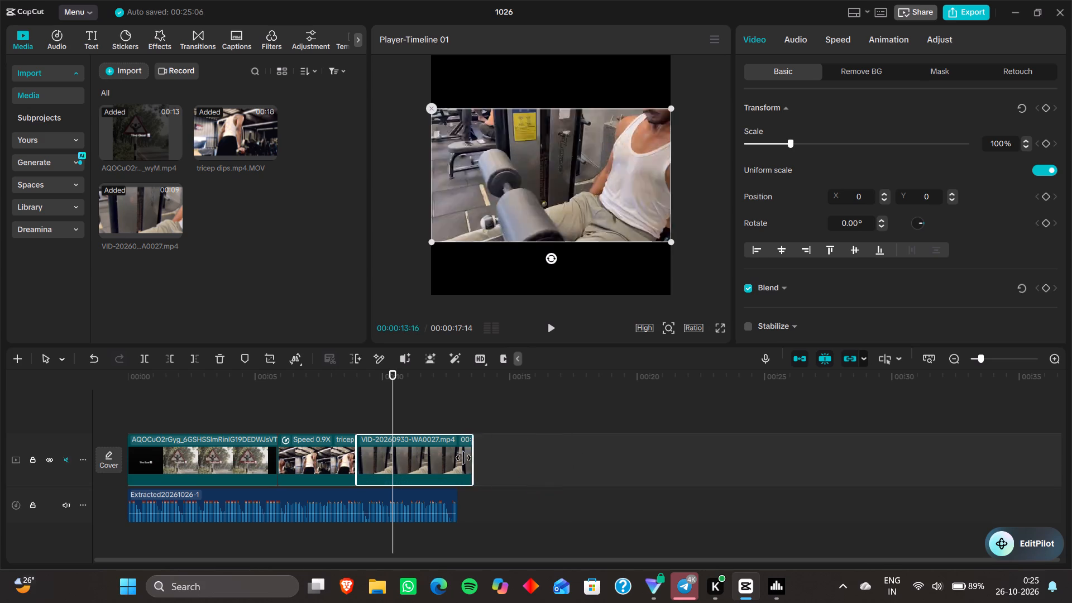
{"action": "left_click_drag", "start_coordinate": [463, 458], "coordinate": [456, 458]}
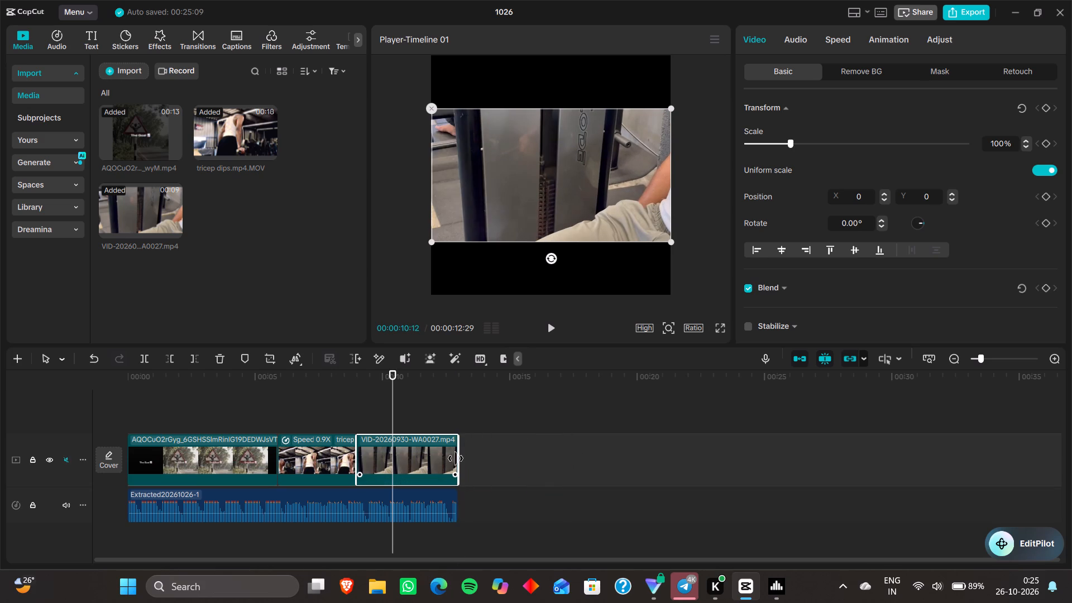
Play the timeline from the start to check the trimmed VID-20260930-WA0027 clip against the audio.
{"action": "key", "text": "Up"}
{"action": "key", "text": "Up"}
{"action": "key", "text": "Up"}
{"action": "key", "text": "Up"}
{"action": "key", "text": "Up"}
{"action": "key", "text": "Up"}
{"action": "key", "text": "space"}
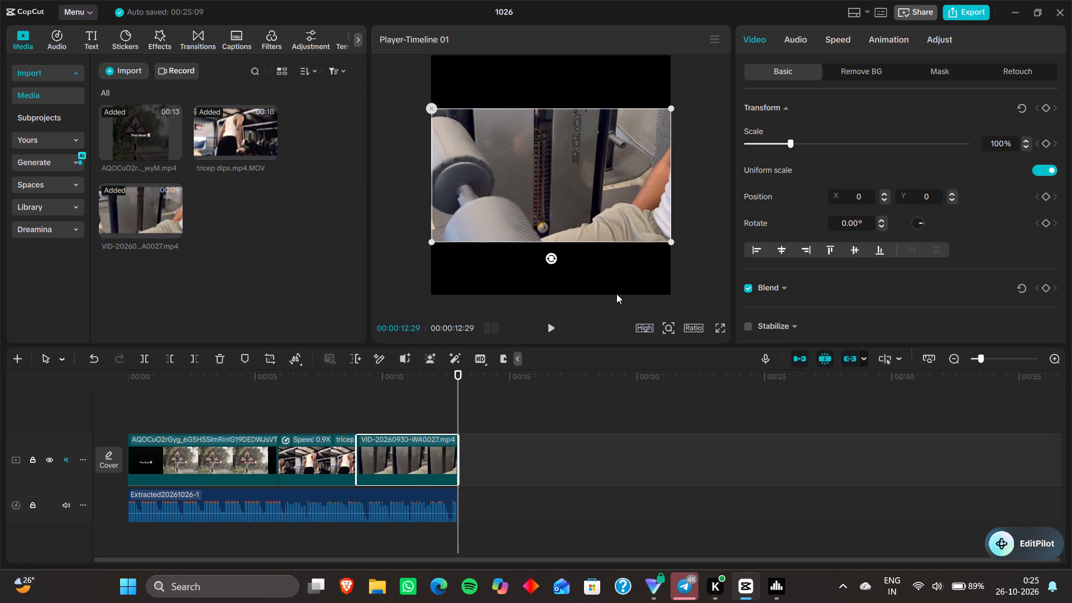
Set the VID-20260930-WA0027 clip's playback speed to 1.20x.
{"action": "left_click", "coordinate": [791, 49]}
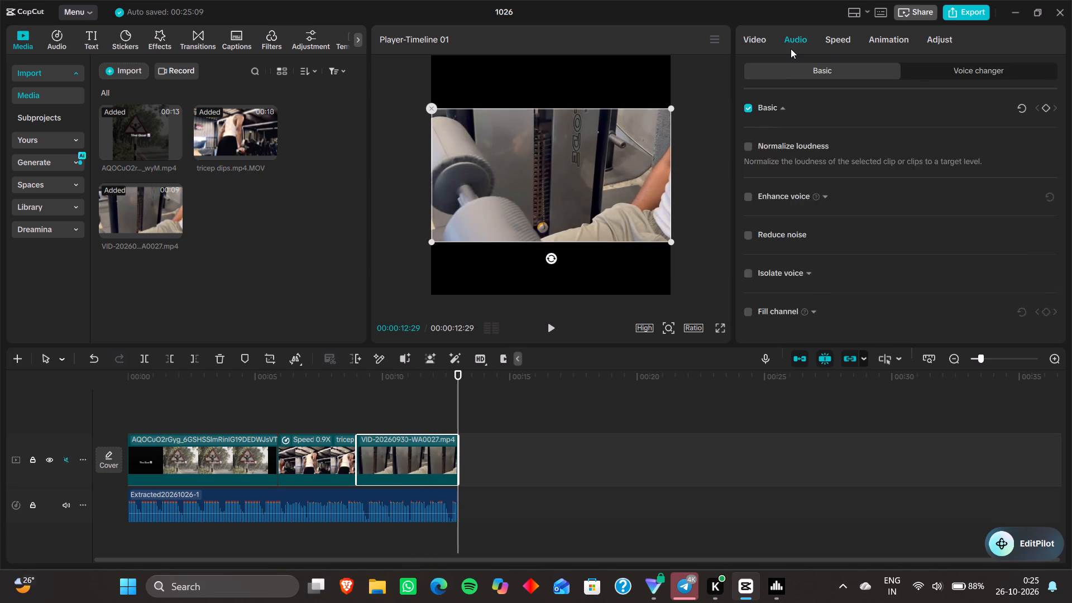
{"action": "left_click", "coordinate": [792, 42]}
{"action": "left_click", "coordinate": [759, 44]}
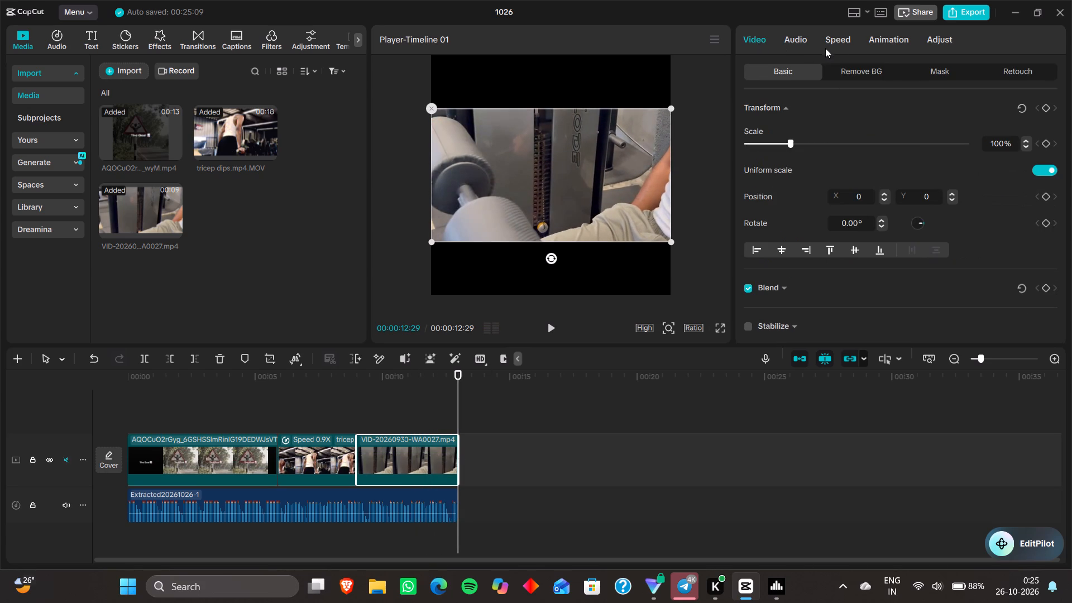
{"action": "left_click", "coordinate": [834, 46]}
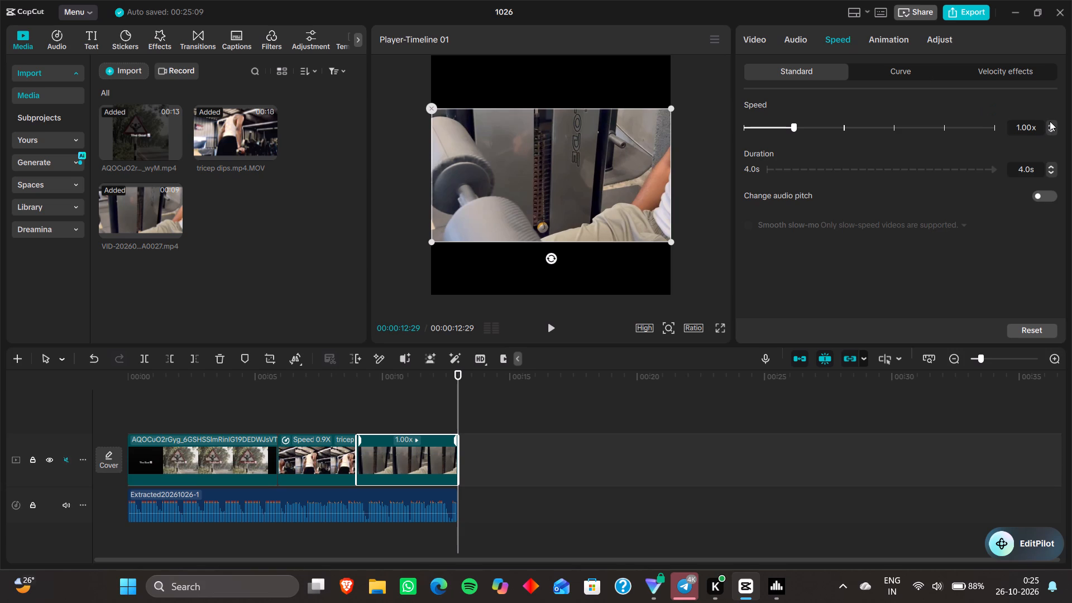
{"action": "left_click", "coordinate": [1050, 121]}
{"action": "left_click", "coordinate": [1051, 122]}
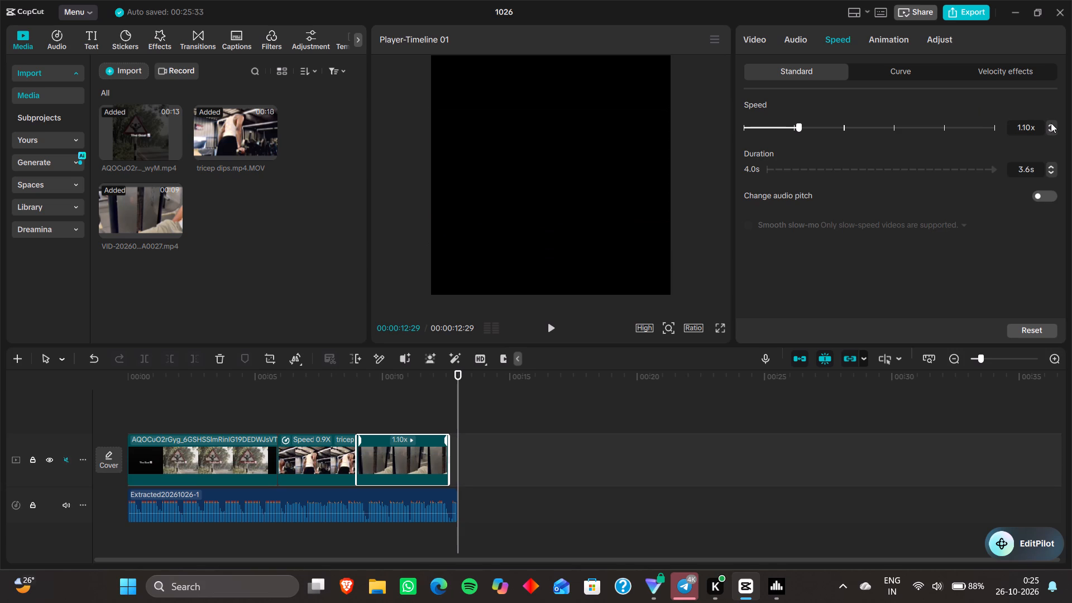
{"action": "left_click", "coordinate": [1051, 123]}
Play the timeline from the start of the tricep dips clip to check the faster VID-20260930-WA0027 clip.
{"action": "key", "text": "Up"}
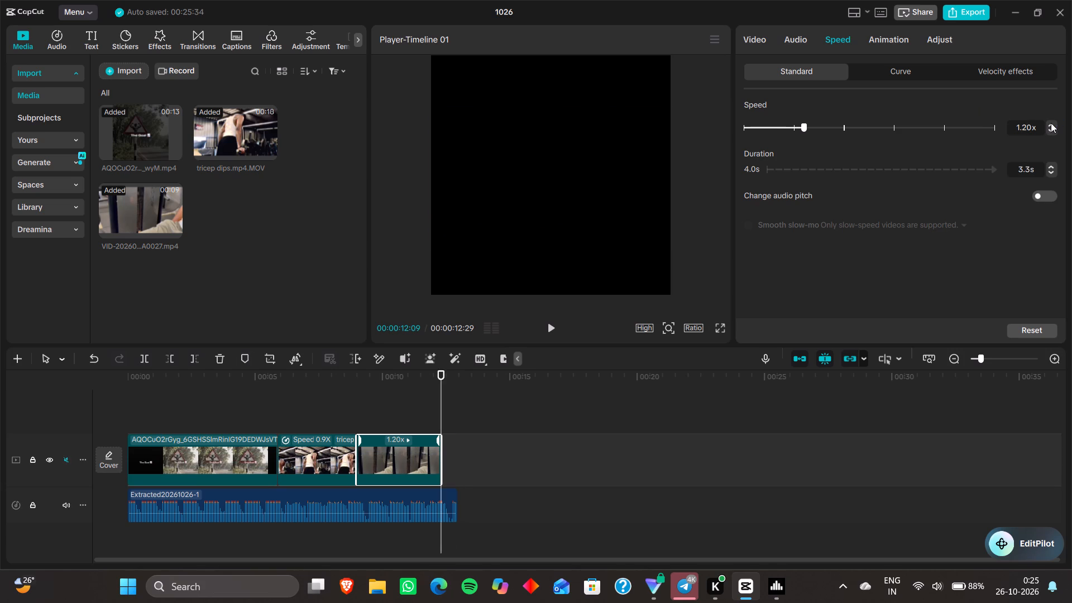
{"action": "key", "text": "Up"}
{"action": "key", "text": "Up"}
{"action": "key", "text": "space"}
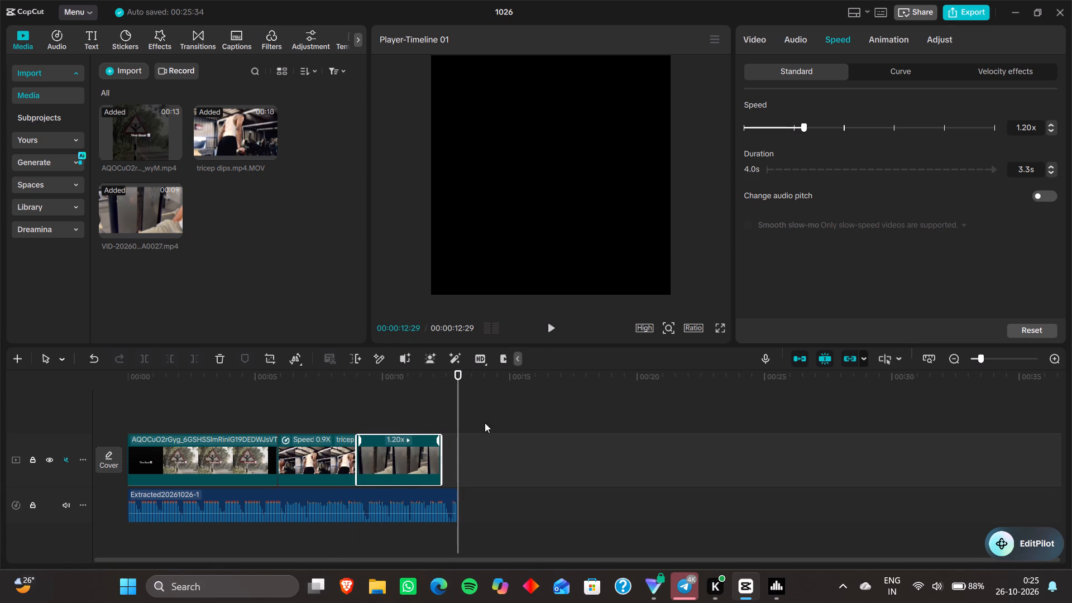
Extend the end of the VID-20260930-WA0027 clip to the end of the audio, making it 4.0 seconds long.
{"action": "left_click_drag", "start_coordinate": [442, 454], "coordinate": [457, 457]}
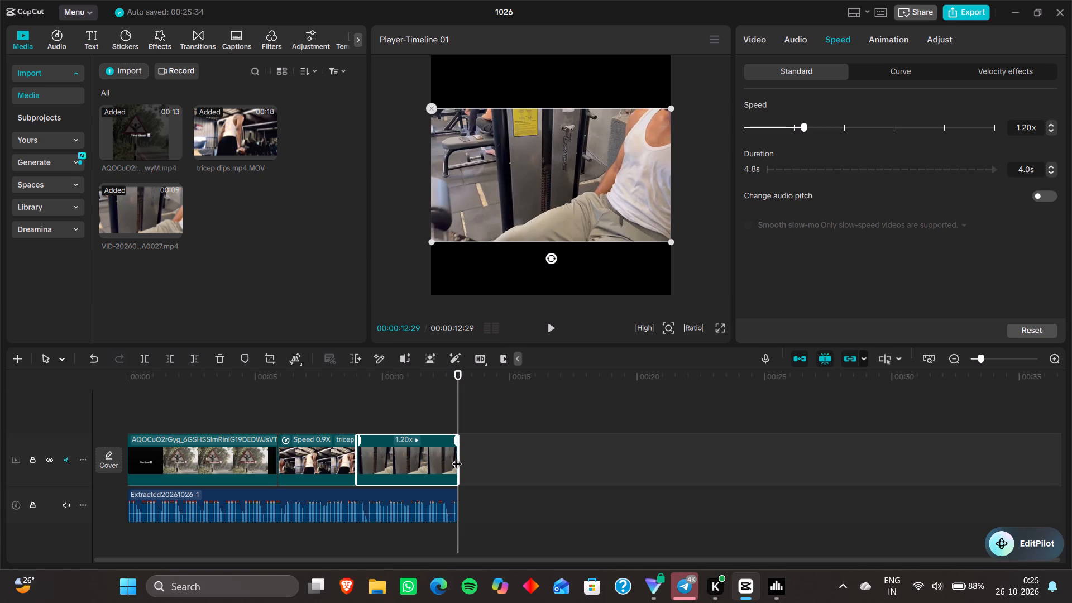
Play the whole timeline from the start to check the extended last clip against the audio.
{"action": "key", "text": "Down"}
{"action": "key", "text": "Up"}
{"action": "key", "text": "Up"}
{"action": "key", "text": "Up"}
{"action": "key", "text": "Up"}
{"action": "key", "text": "Up"}
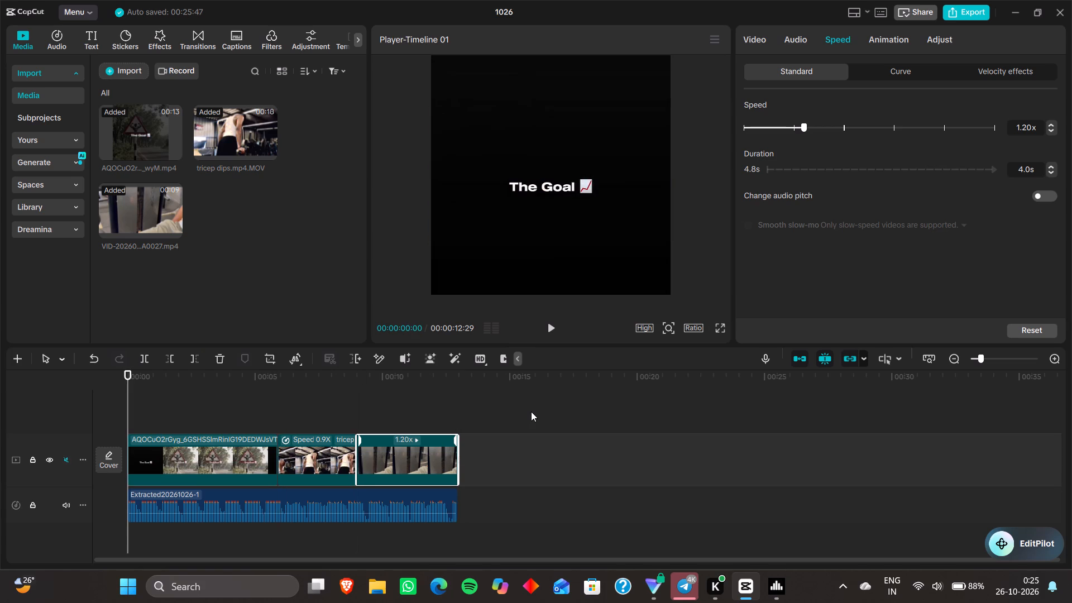
{"action": "key", "text": "space"}
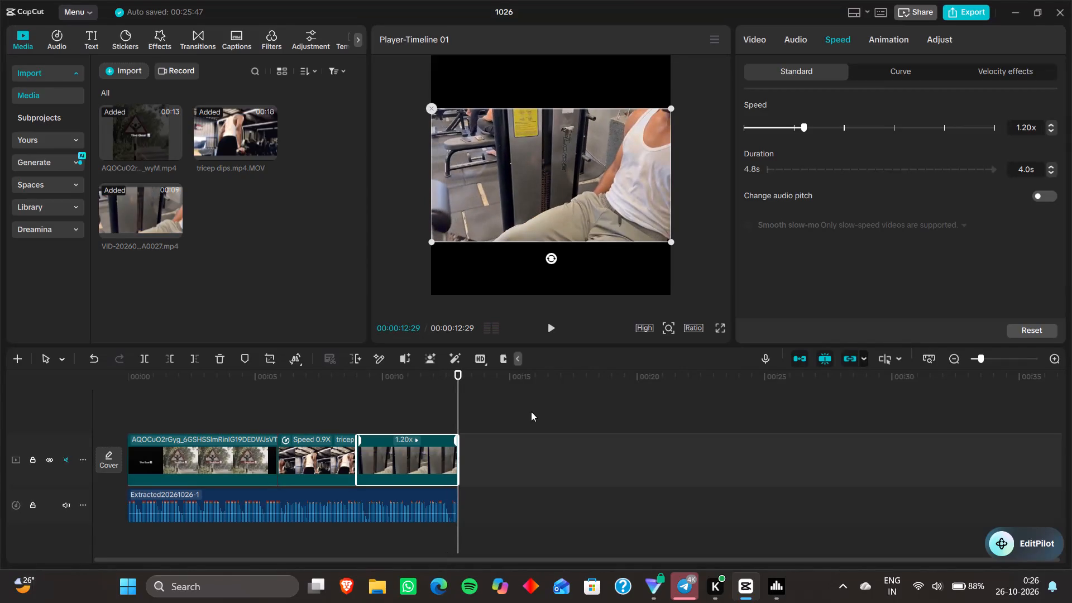
{"action": "left_click", "coordinate": [437, 455]}
Import VID-20260930-WA0056 from the Gym folder and add it to the timeline after the VID-20260930-WA0027 clip.
{"action": "left_click", "coordinate": [136, 66]}
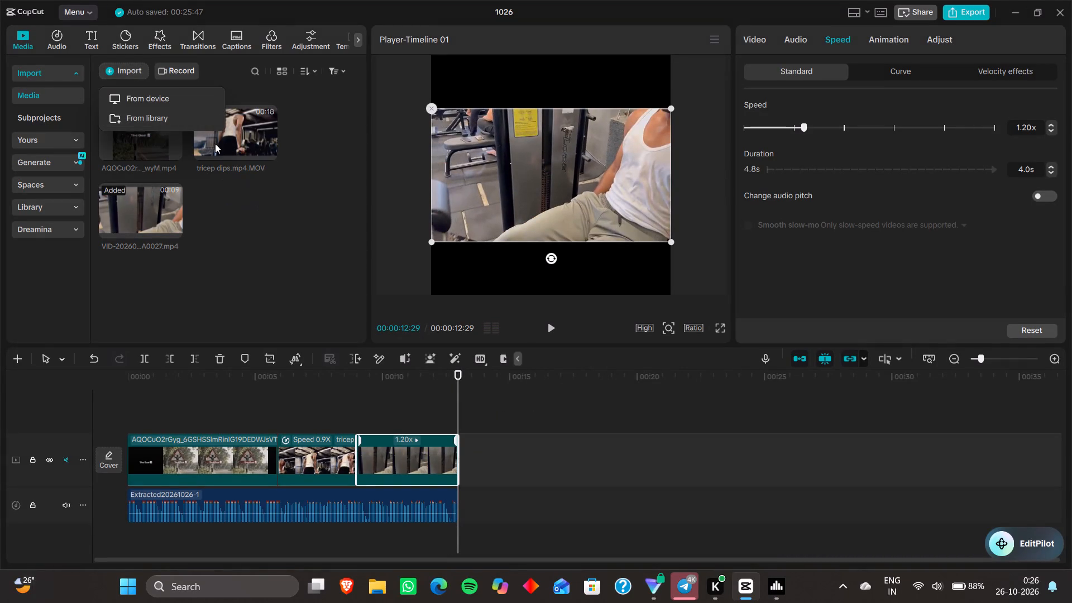
{"action": "left_click", "coordinate": [159, 102]}
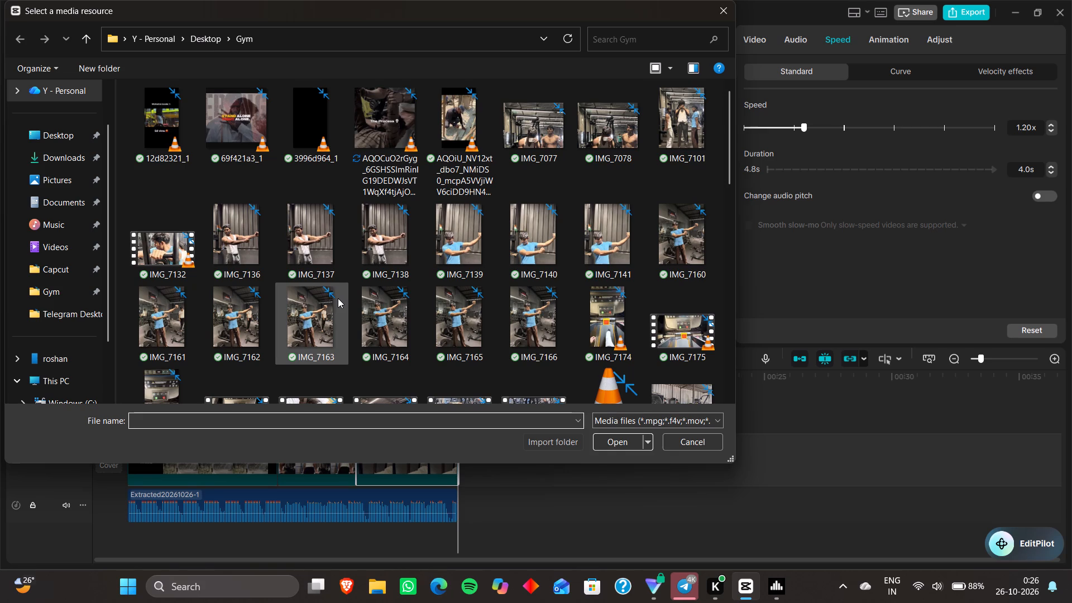
{"action": "scroll", "coordinate": [338, 298], "scroll_direction": "down", "scroll_amount": 4}
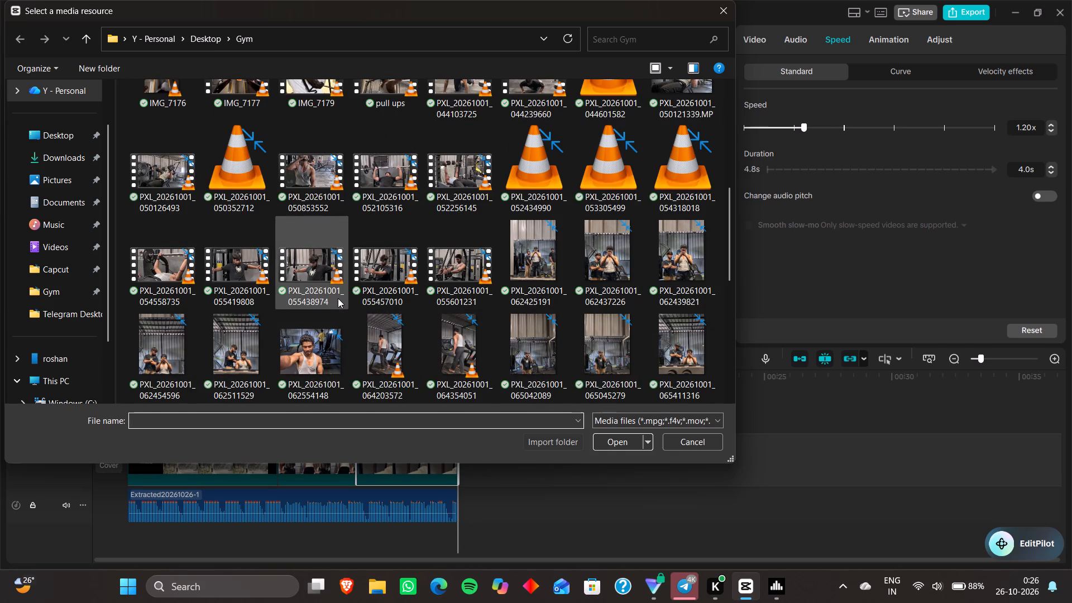
{"action": "scroll", "coordinate": [338, 298], "scroll_direction": "down", "scroll_amount": 2}
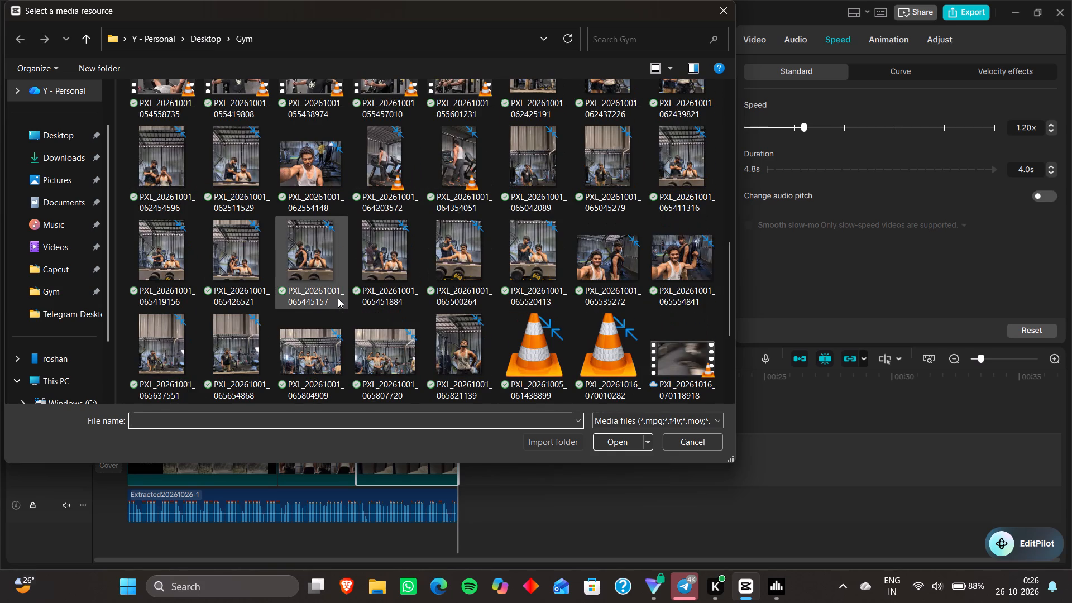
{"action": "scroll", "coordinate": [338, 298], "scroll_direction": "down", "scroll_amount": 3}
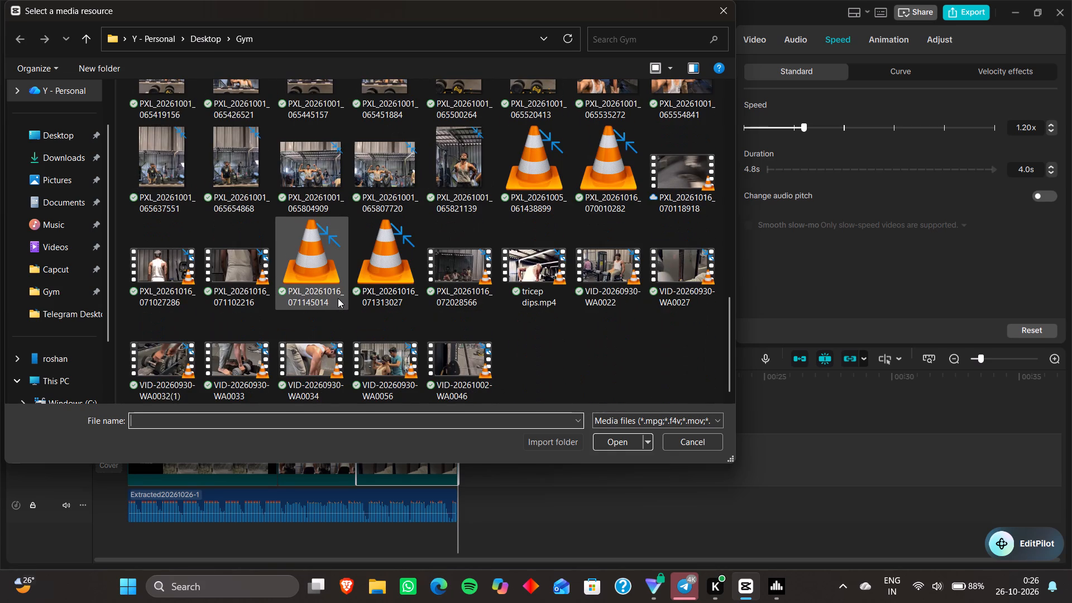
{"action": "scroll", "coordinate": [338, 298], "scroll_direction": "down", "scroll_amount": 2}
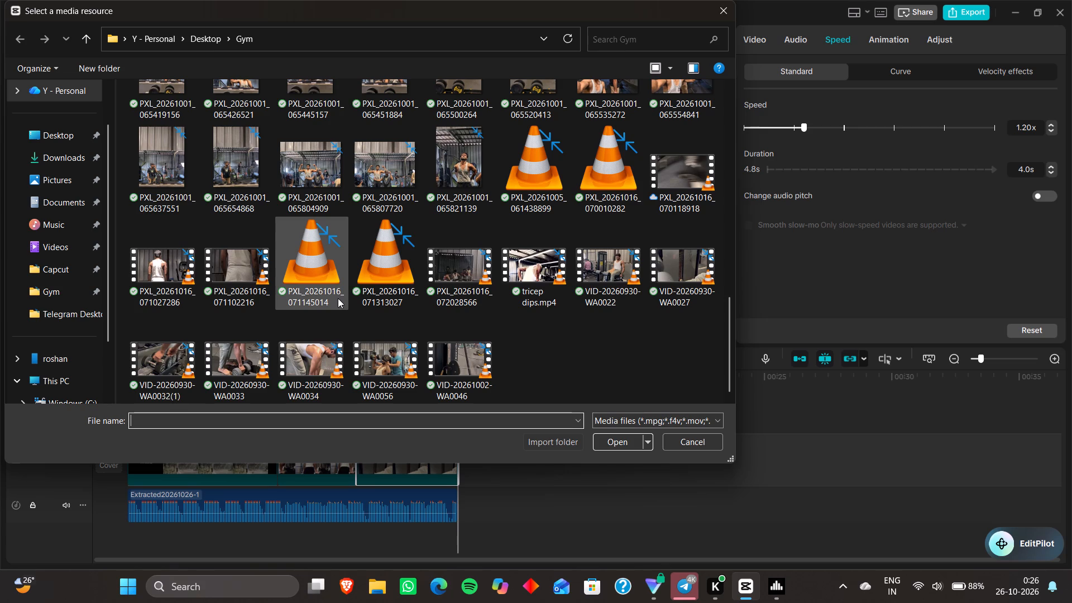
{"action": "left_click", "coordinate": [384, 369]}
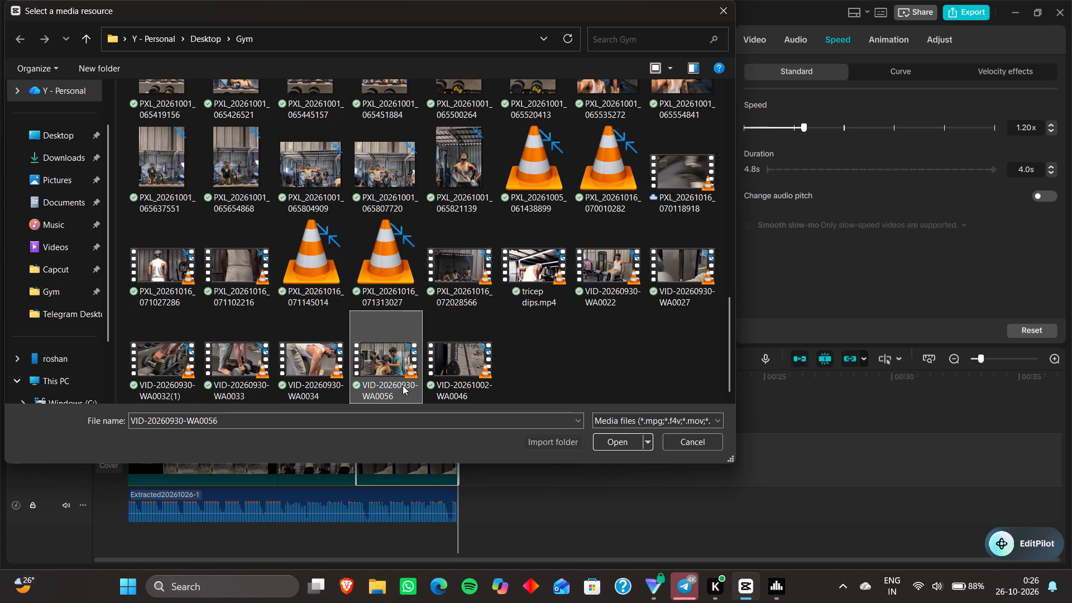
{"action": "left_click", "coordinate": [602, 442]}
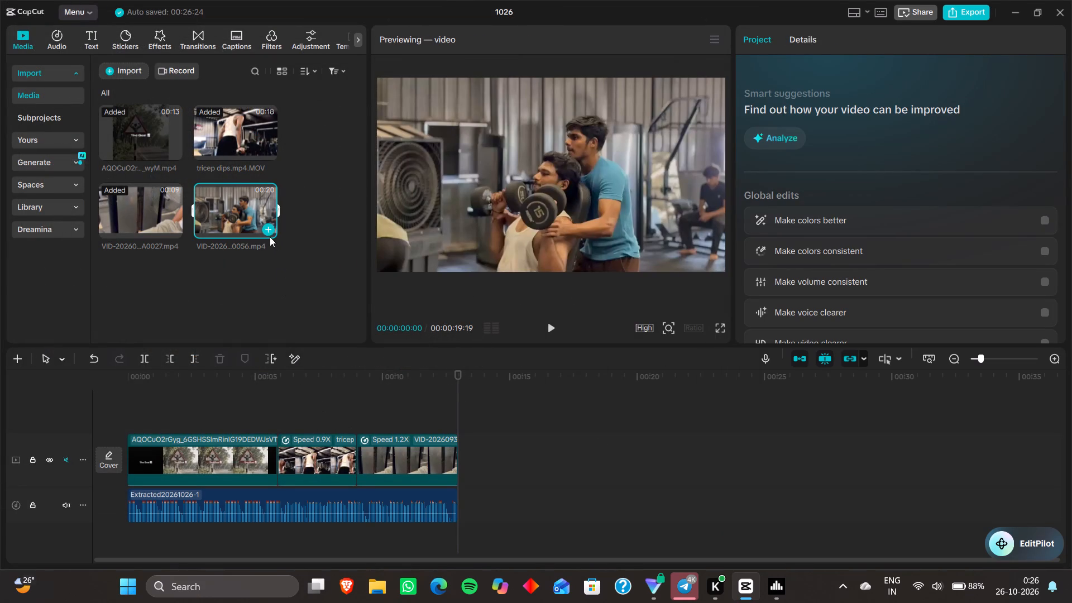
{"action": "left_click", "coordinate": [268, 233]}
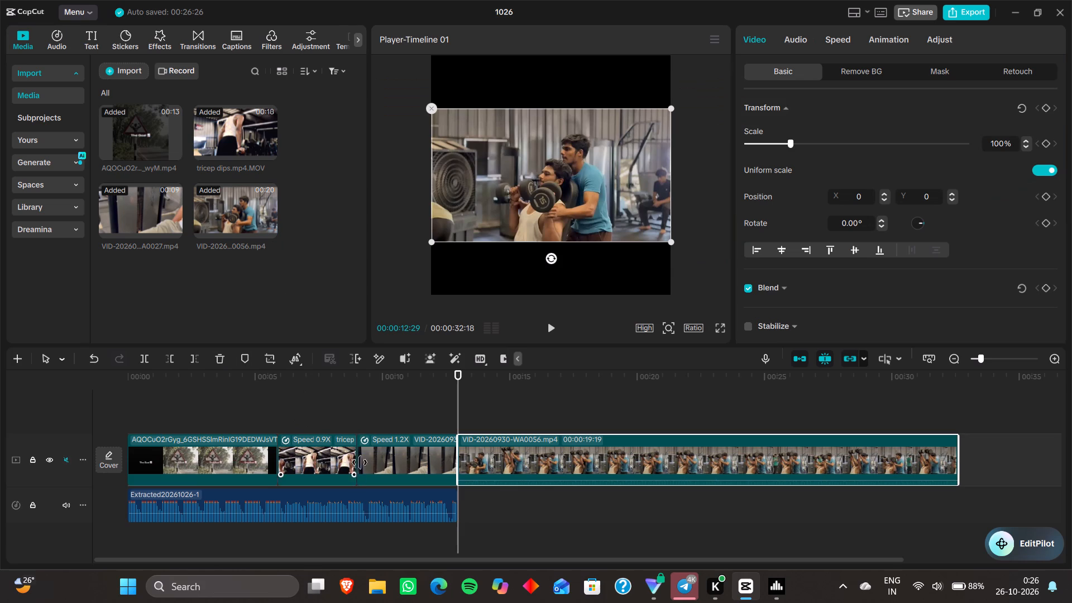
Move the VID-20260930-WA0027 clip and then the tricep dips clip to the end, leaving VID-20260930-WA0056 directly after the intro.
{"action": "left_click_drag", "start_coordinate": [399, 465], "coordinate": [927, 465]}
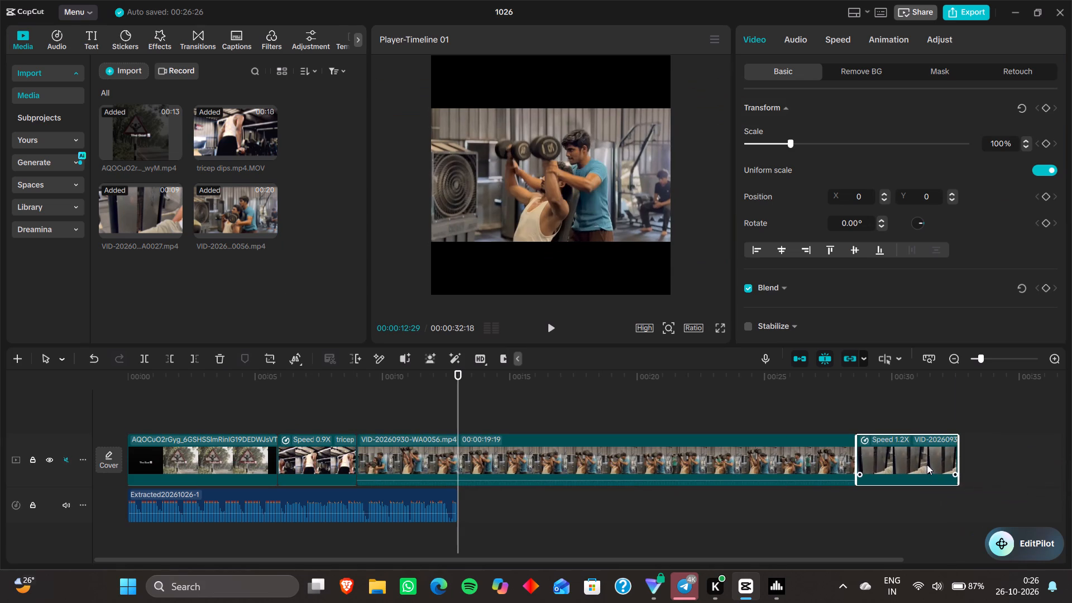
{"action": "left_click_drag", "start_coordinate": [321, 455], "coordinate": [882, 468]}
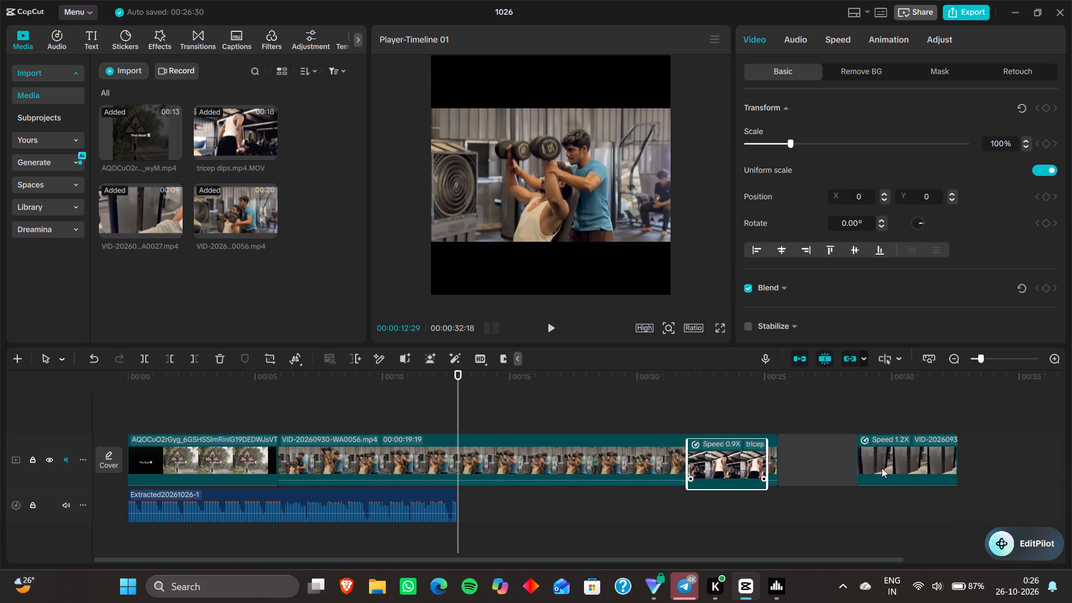
{"action": "left_click_drag", "start_coordinate": [882, 468], "coordinate": [939, 463]}
Play the timeline from the start to about 11 seconds to preview the VID-20260930-WA0056 clip with the audio.
{"action": "key", "text": "Up"}
{"action": "key", "text": "Up"}
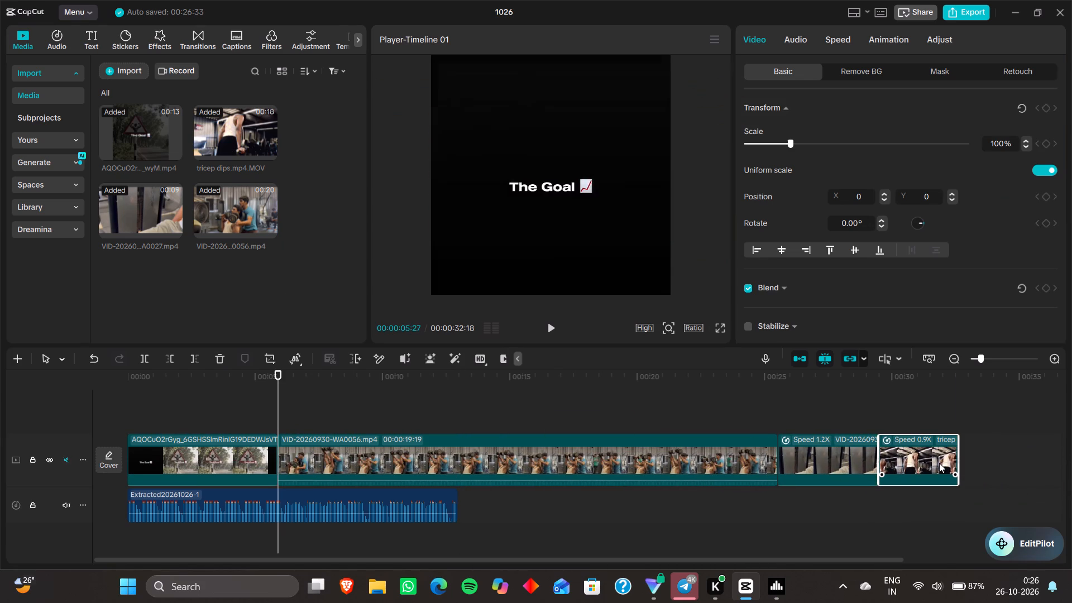
{"action": "key", "text": "Up"}
{"action": "key", "text": "space"}
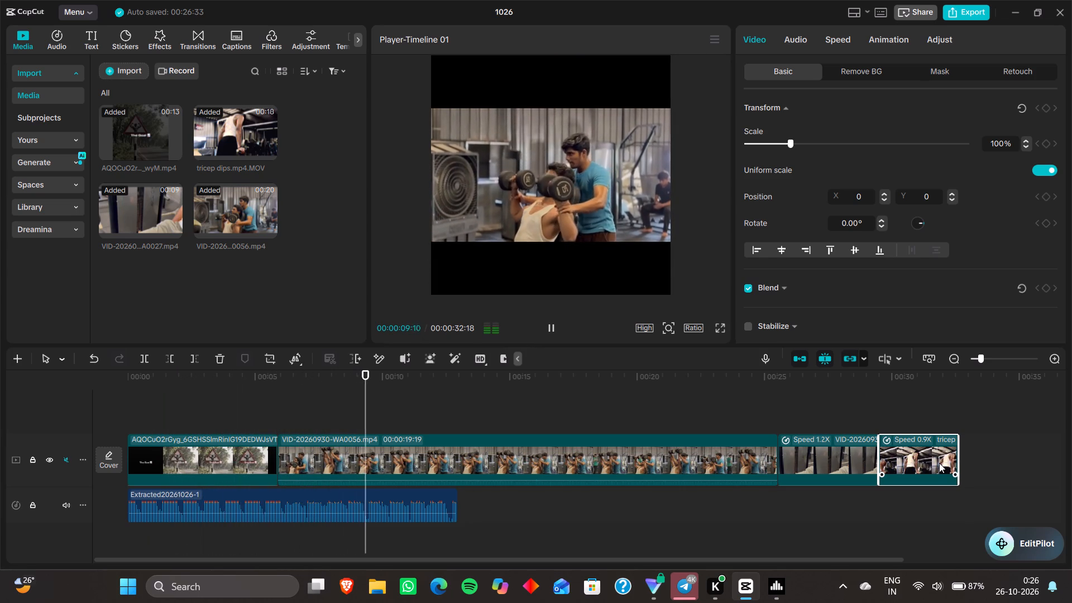
{"action": "key", "text": "space"}
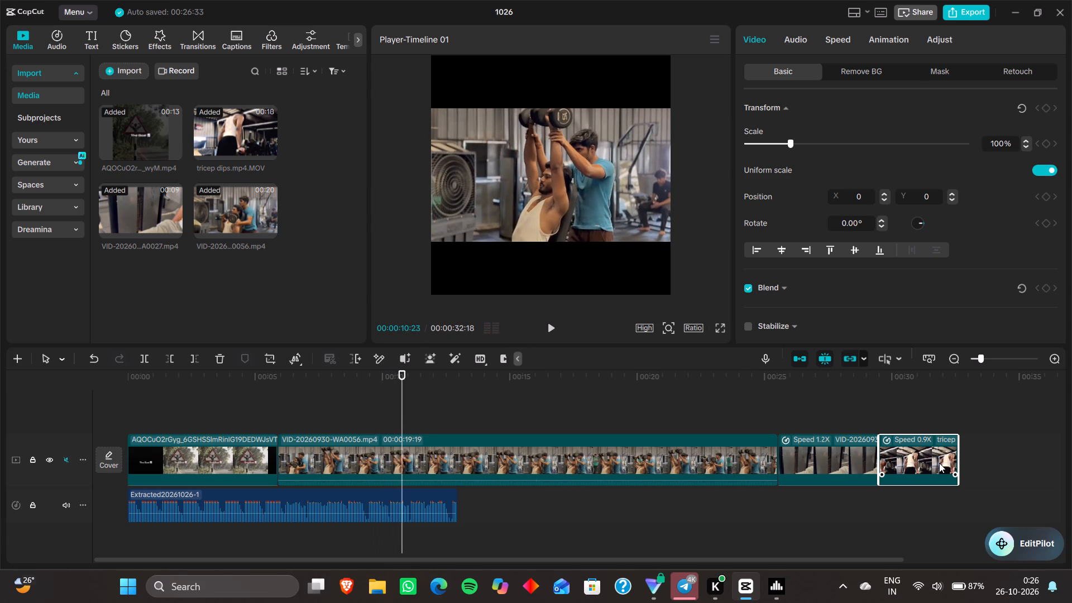
Split the VID-20260930-WA0056 clip at 00:00:09:12, where the dumbbells are lowered.
{"action": "key", "text": "Left"}
{"action": "key", "text": "Left"}
{"action": "key", "text": "Left"}
{"action": "key", "text": "Left"}
{"action": "key", "text": "Left"}
{"action": "key", "text": "Left"}
{"action": "key", "text": "Left"}
{"action": "key", "text": "Left"}
{"action": "key", "text": "Left"}
{"action": "key", "text": "Left"}
{"action": "key", "text": "Left"}
{"action": "key", "text": "Left"}
{"action": "key", "text": "Left"}
{"action": "key", "text": "Left"}
{"action": "key", "text": "Left"}
{"action": "key", "text": "Left"}
{"action": "key", "text": "Left"}
{"action": "key", "text": "Left"}
{"action": "key", "text": "Left"}
{"action": "key", "text": "Left"}
{"action": "key", "text": "Left"}
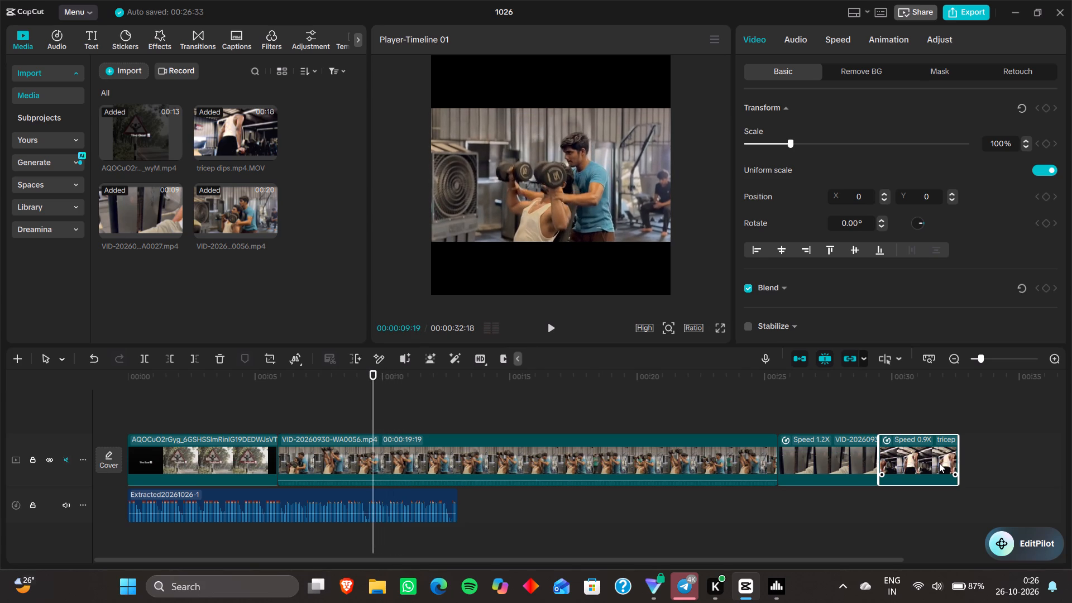
{"action": "key", "text": "Left"}
{"action": "key", "text": "Left"}
{"action": "key", "text": "Left"}
{"action": "key", "text": "Left"}
{"action": "key", "text": "Left"}
{"action": "key", "text": "Left"}
{"action": "key", "text": "Left"}
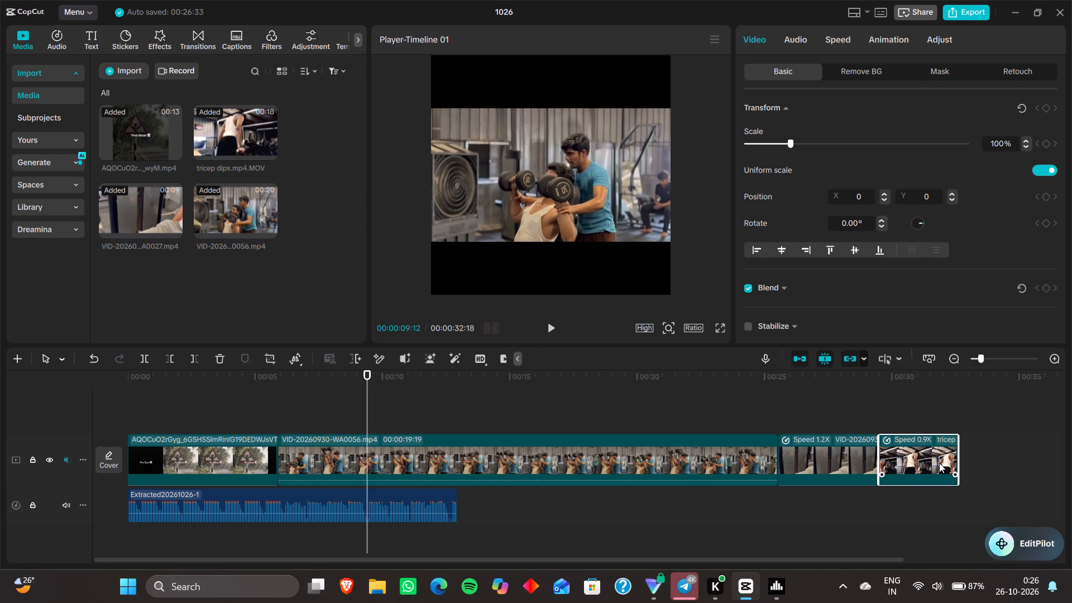
{"action": "key", "text": "ctrl+b"}
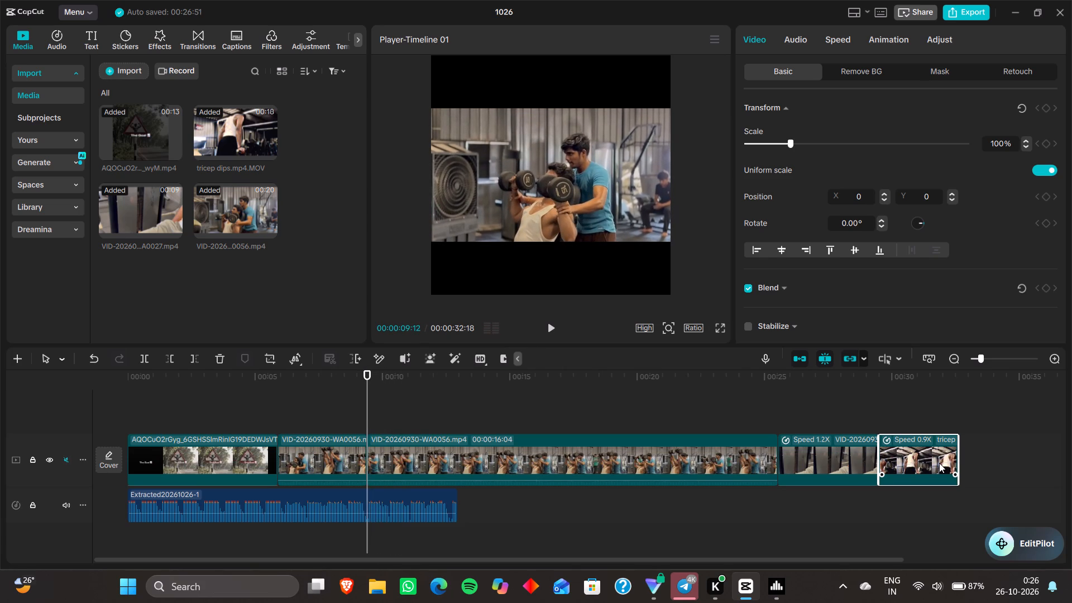
Delete the first part of the split VID-20260930-WA0056 clip so the remaining part follows the intro.
{"action": "left_click", "coordinate": [614, 466]}
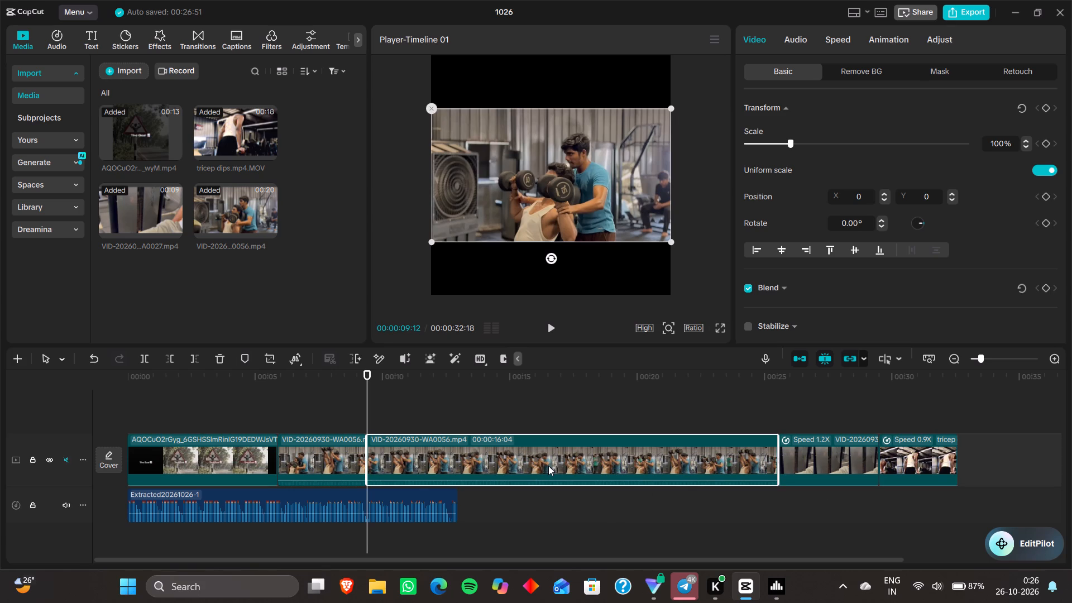
{"action": "key", "text": "ctrl+v"}
{"action": "left_click", "coordinate": [347, 474]}
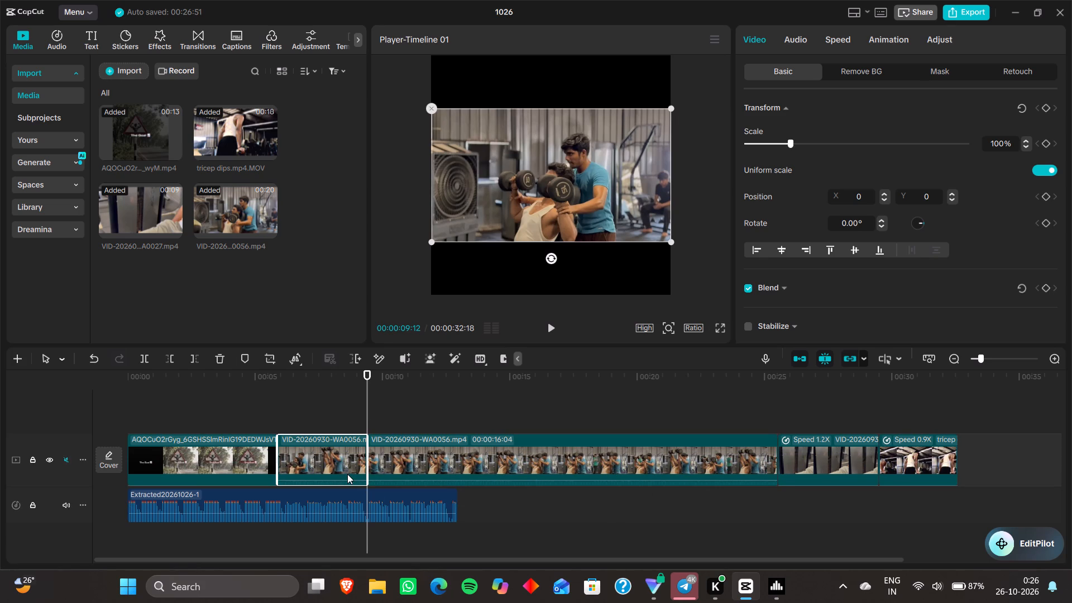
{"action": "key", "text": "Delete"}
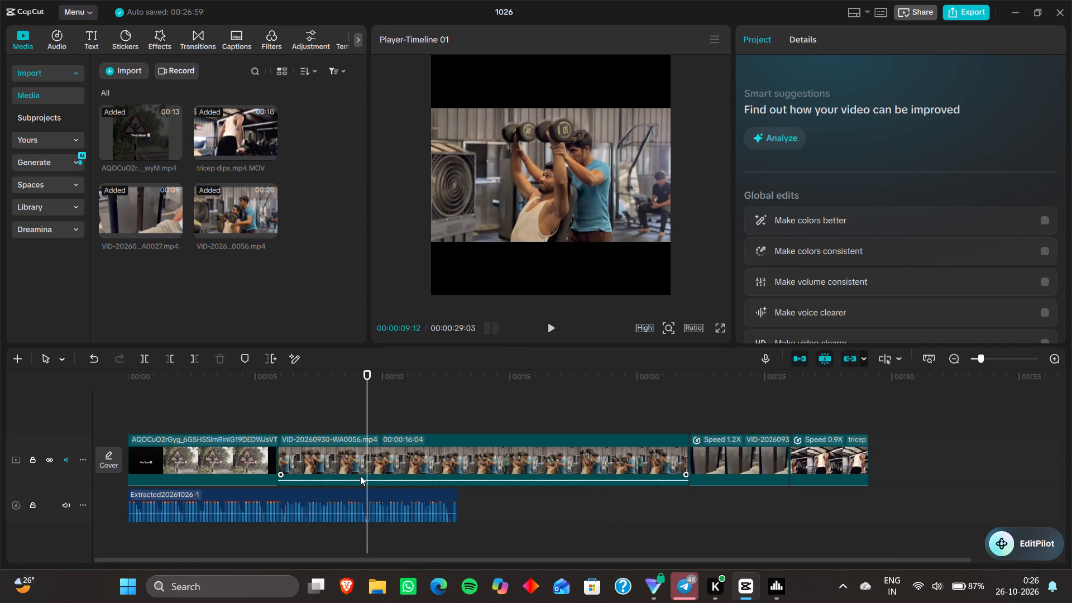
Play the trimmed VID-20260930-WA0056 clip from 00:00:06:11 to about 16 seconds to review it against the audio.
{"action": "key", "text": "Left"}
{"action": "key", "text": "Left"}
{"action": "key", "text": "Left"}
{"action": "key", "text": "Left"}
{"action": "key", "text": "Left"}
{"action": "key", "text": "Left"}
{"action": "key", "text": "Left"}
{"action": "key", "text": "Left"}
{"action": "key", "text": "Left"}
{"action": "key", "text": "Left"}
{"action": "key", "text": "Left"}
{"action": "key", "text": "Left"}
{"action": "key", "text": "Left"}
{"action": "key", "text": "Left"}
{"action": "key", "text": "Left"}
{"action": "key", "text": "Left"}
{"action": "key", "text": "Left"}
{"action": "key", "text": "Left"}
{"action": "key", "text": "Left"}
{"action": "key", "text": "Left"}
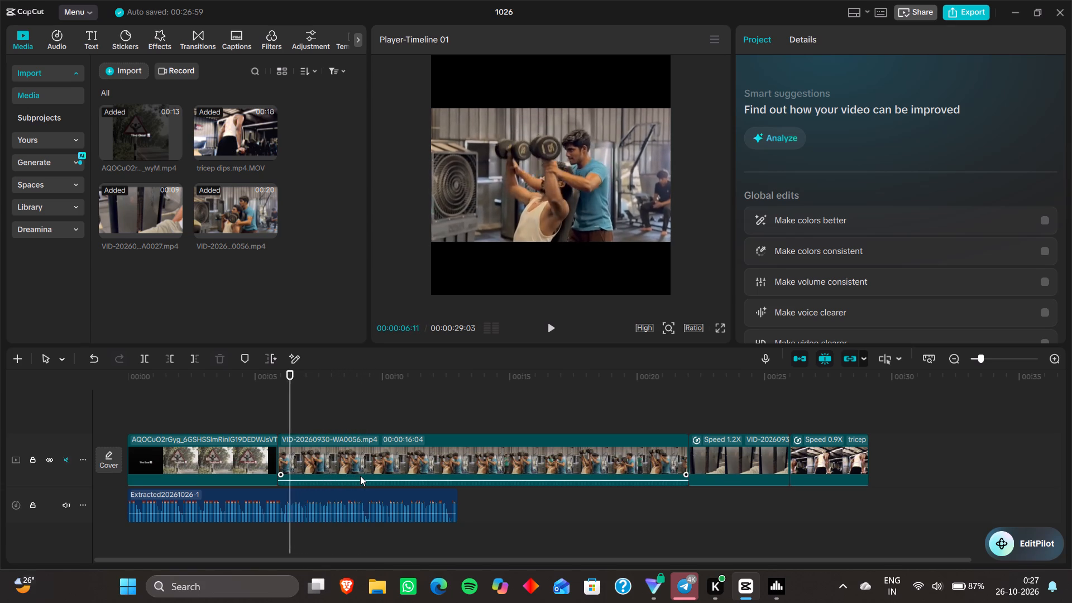
{"action": "key", "text": "space"}
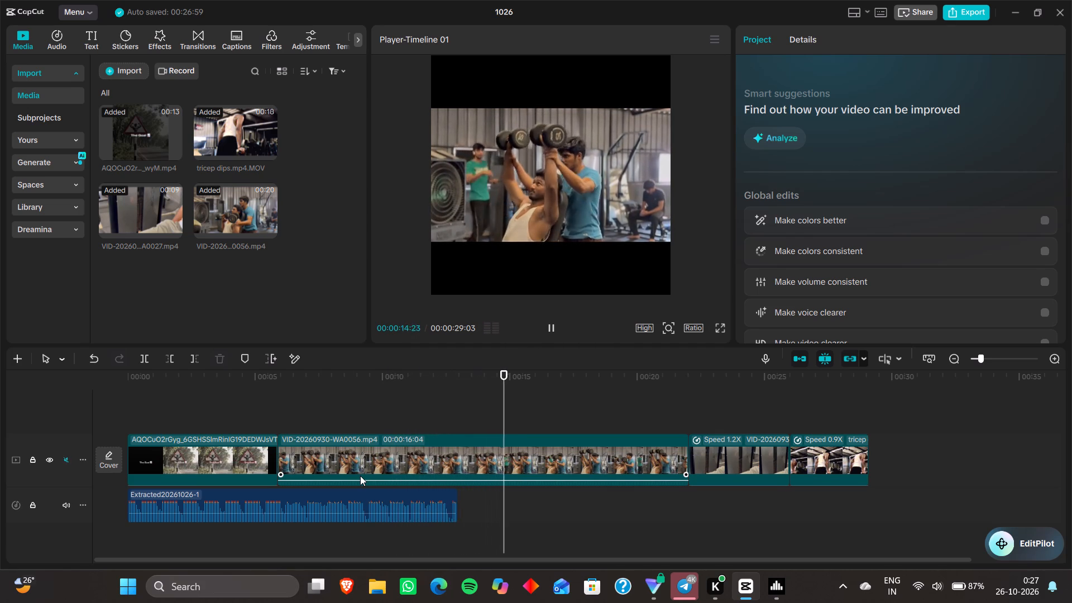
{"action": "key", "text": "space"}
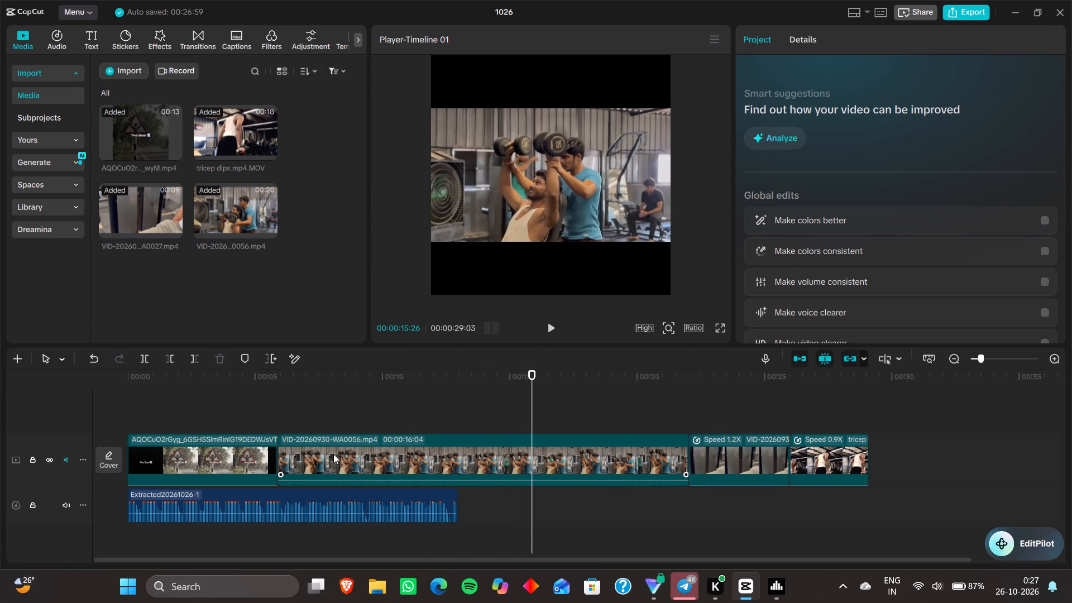
Move the VID-20260930-WA0056 clip and then the VID-20260930-WA0027 clip to the end, leaving tricep dips directly after the intro.
{"action": "left_click_drag", "start_coordinate": [385, 453], "coordinate": [620, 465]}
{"action": "left_click", "coordinate": [620, 465]}
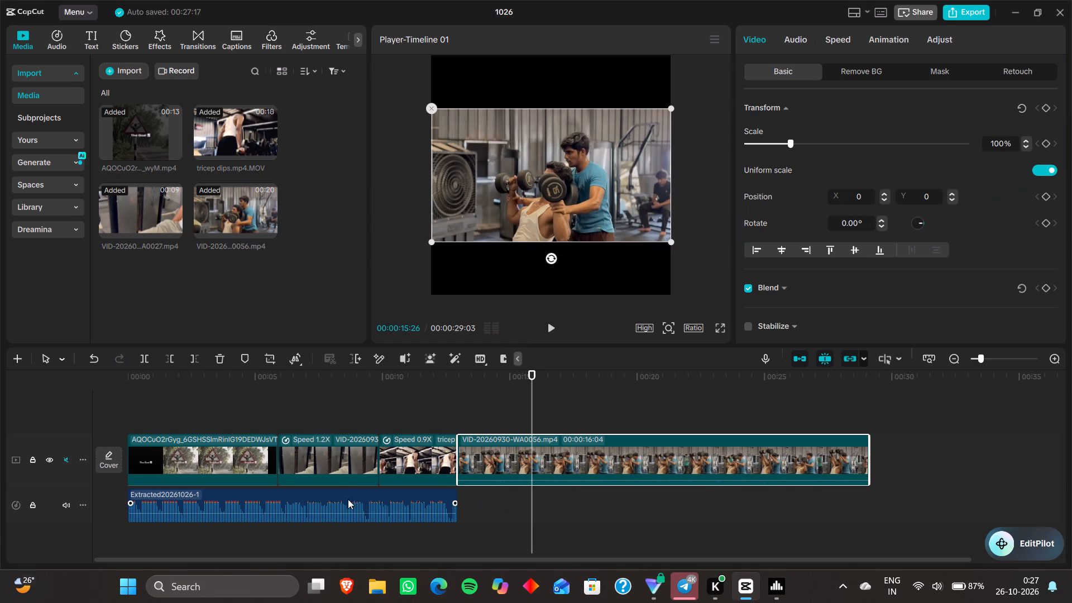
{"action": "left_click_drag", "start_coordinate": [335, 466], "coordinate": [800, 463]}
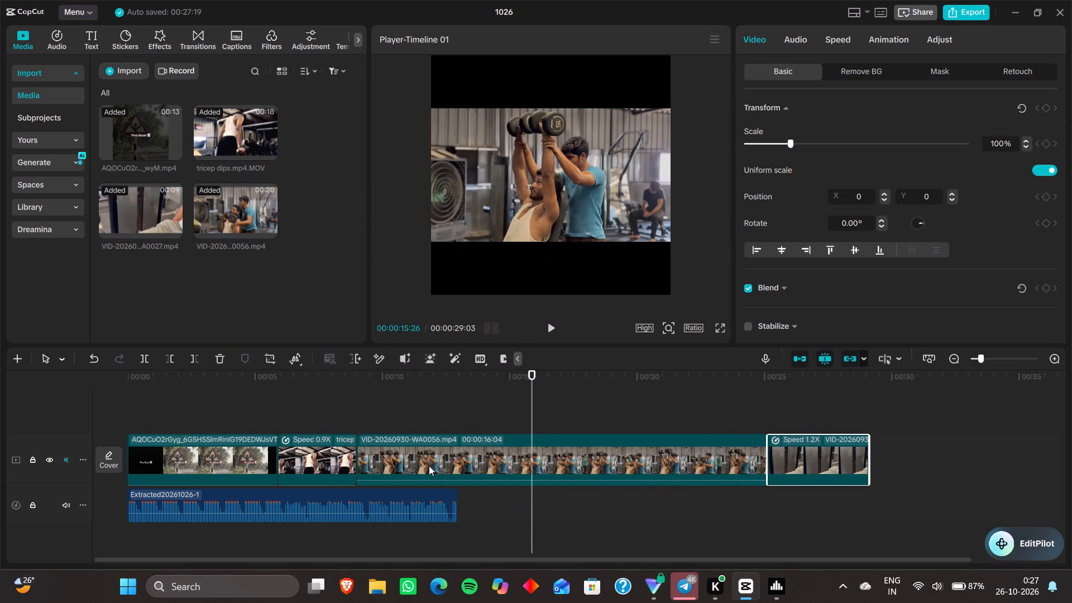
Extend the end of the tricep dips clip to a duration of 00:00:07:02, matching the end of the extracted audio.
{"action": "left_click", "coordinate": [308, 460]}
{"action": "left_click_drag", "start_coordinate": [360, 456], "coordinate": [423, 465]}
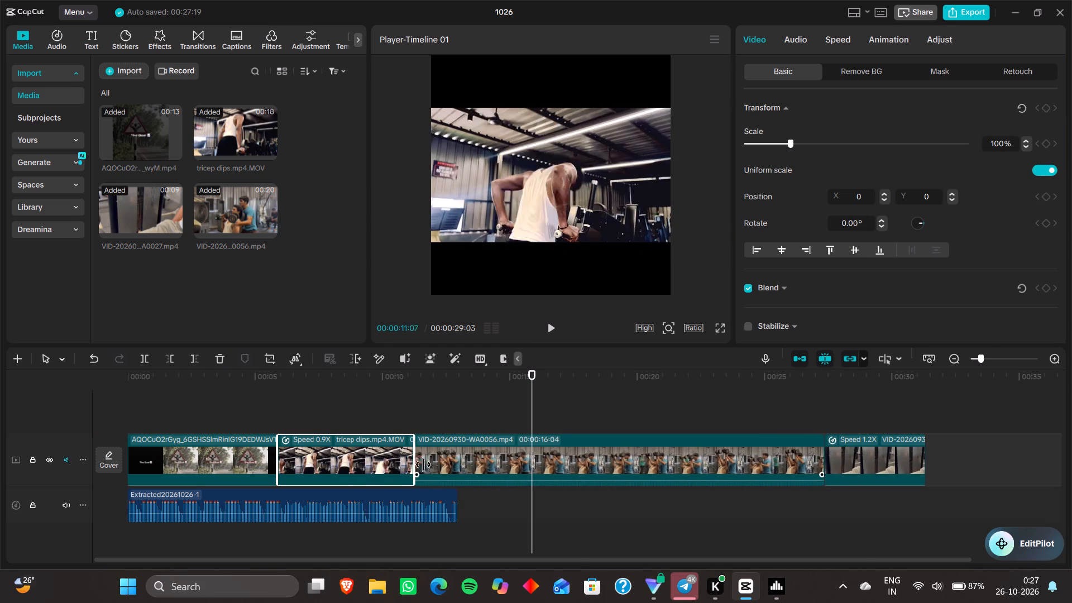
{"action": "left_click_drag", "start_coordinate": [423, 465], "coordinate": [457, 465]}
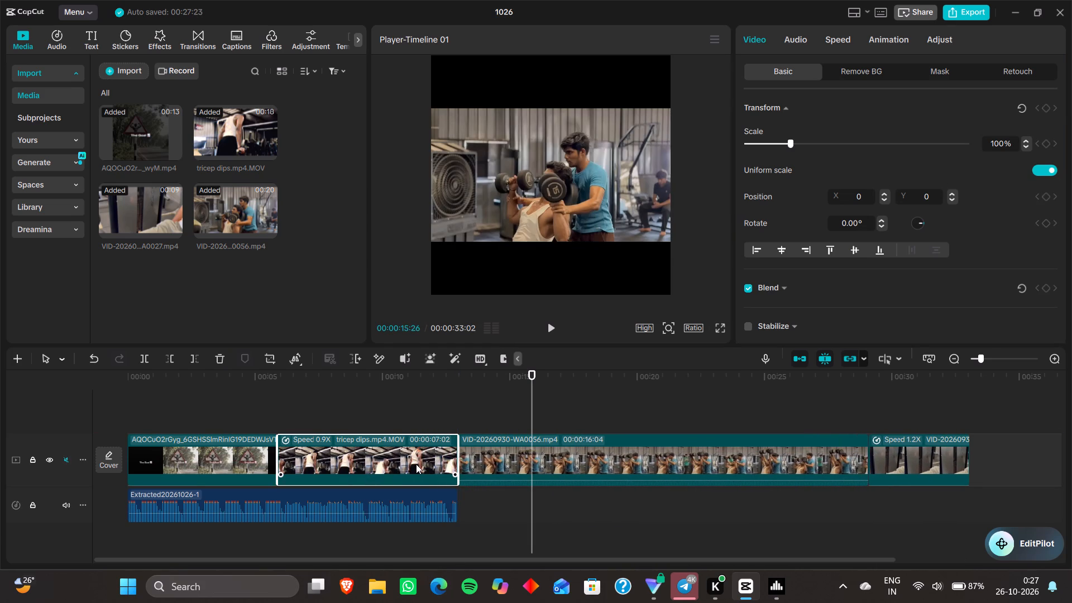
Play the timeline from the start to about 13 seconds to preview the intro and tricep dips clip with the audio.
{"action": "key", "text": "Up"}
{"action": "key", "text": "Up"}
{"action": "key", "text": "Up"}
{"action": "key", "text": "space"}
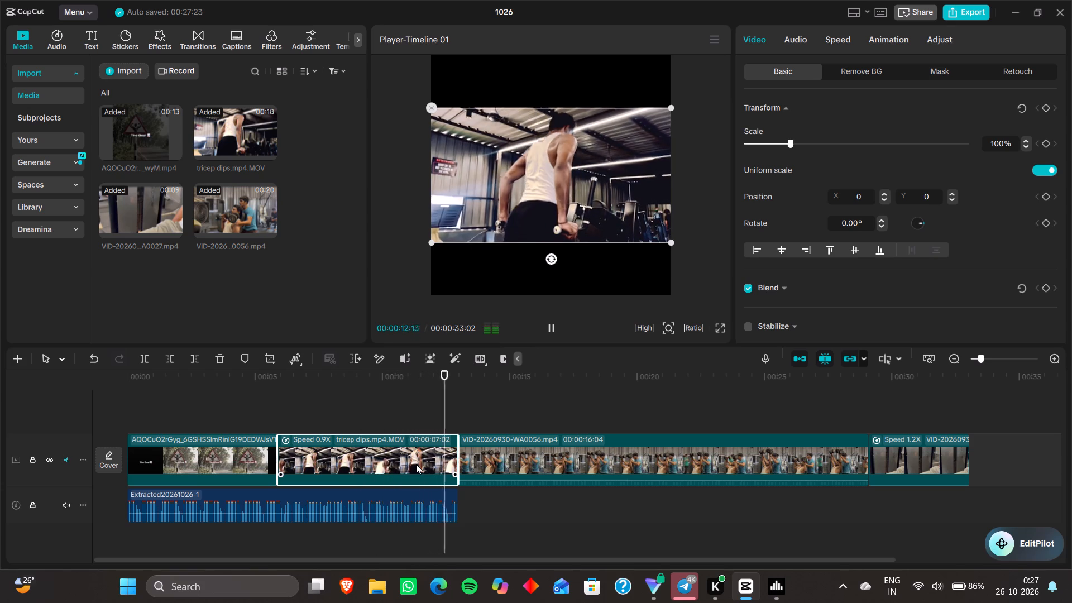
{"action": "key", "text": "space"}
Delete the VID-20260930-WA0056 and VID-20260930-WA0027 clips that follow the tricep dips clip on the timeline.
{"action": "left_click", "coordinate": [622, 470]}
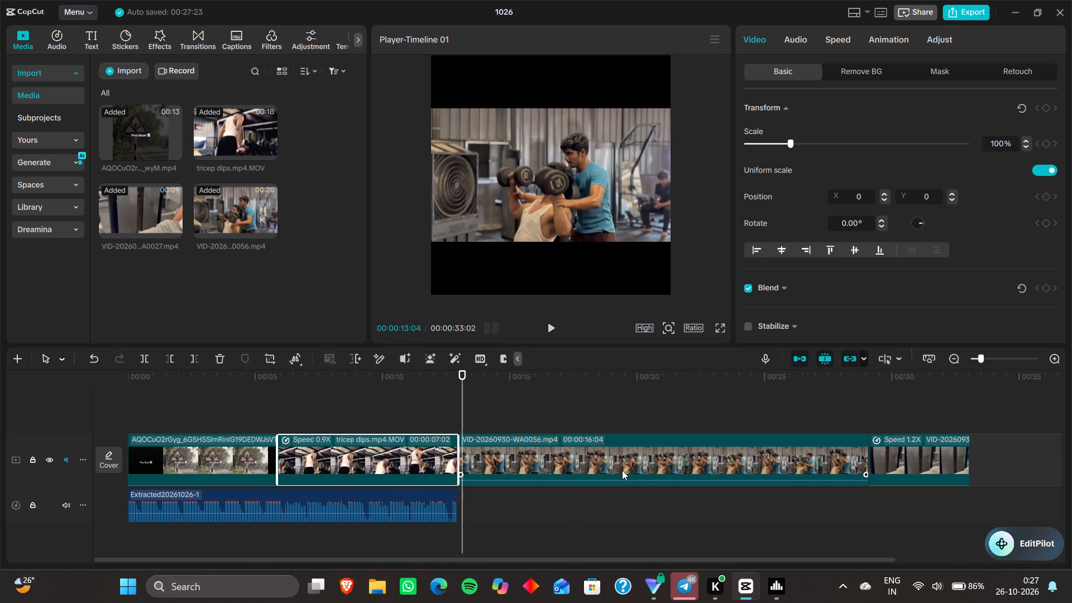
{"action": "key", "text": "Delete"}
{"action": "left_click", "coordinate": [494, 457]}
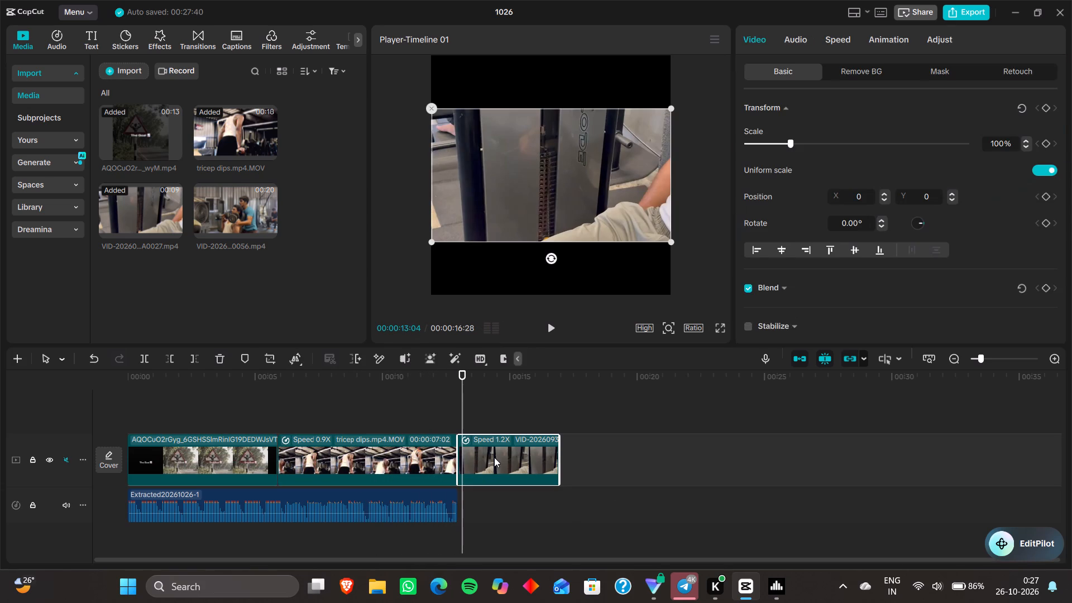
{"action": "key", "text": "Delete"}
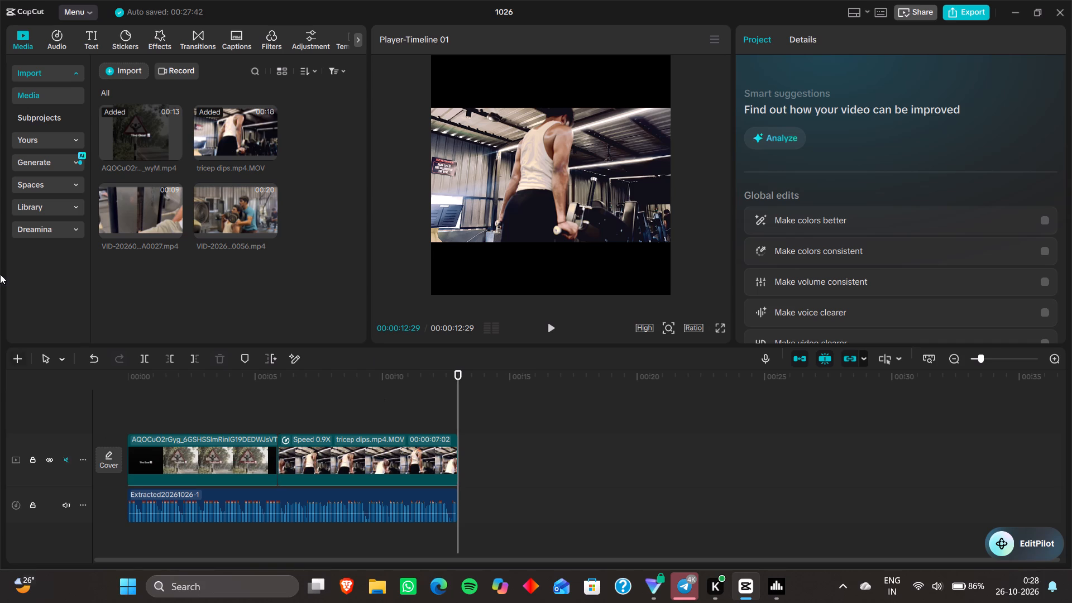
Add a default text layer above the tricep dips clip and stretch it to span that clip's full length.
{"action": "left_click", "coordinate": [96, 39]}
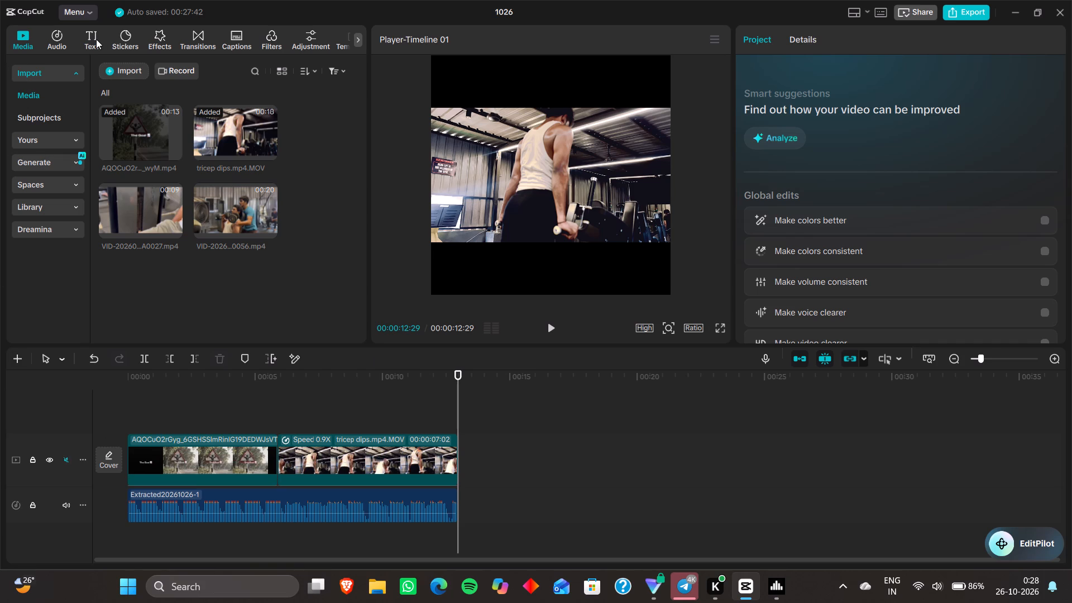
{"action": "left_click", "coordinate": [92, 47]}
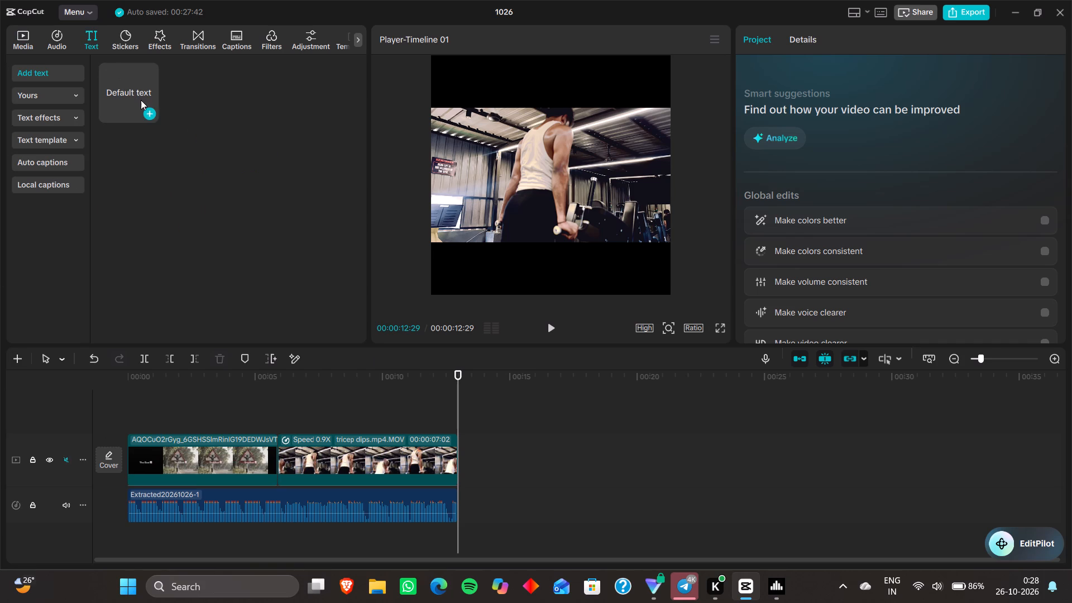
{"action": "left_click", "coordinate": [150, 111]}
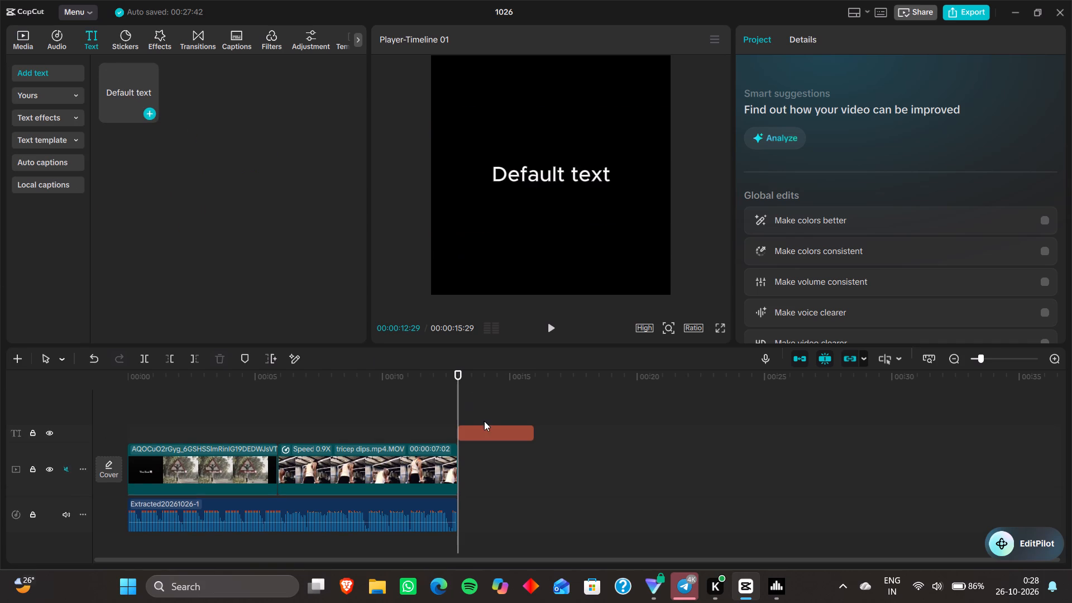
{"action": "left_click_drag", "start_coordinate": [487, 430], "coordinate": [312, 432]}
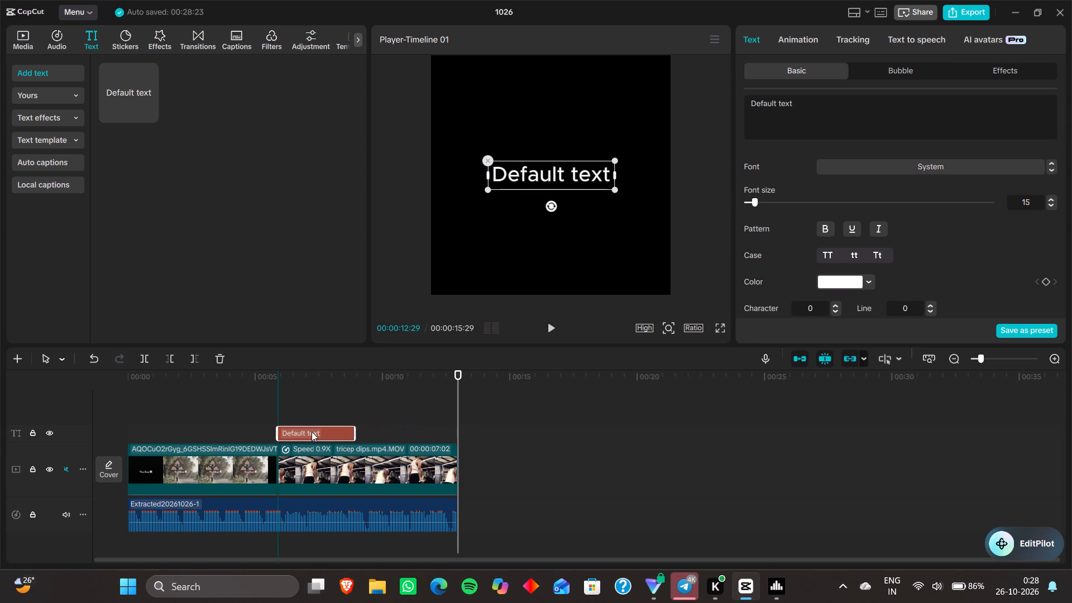
{"action": "left_click_drag", "start_coordinate": [312, 432], "coordinate": [311, 432]}
{"action": "left_click_drag", "start_coordinate": [355, 434], "coordinate": [440, 437]}
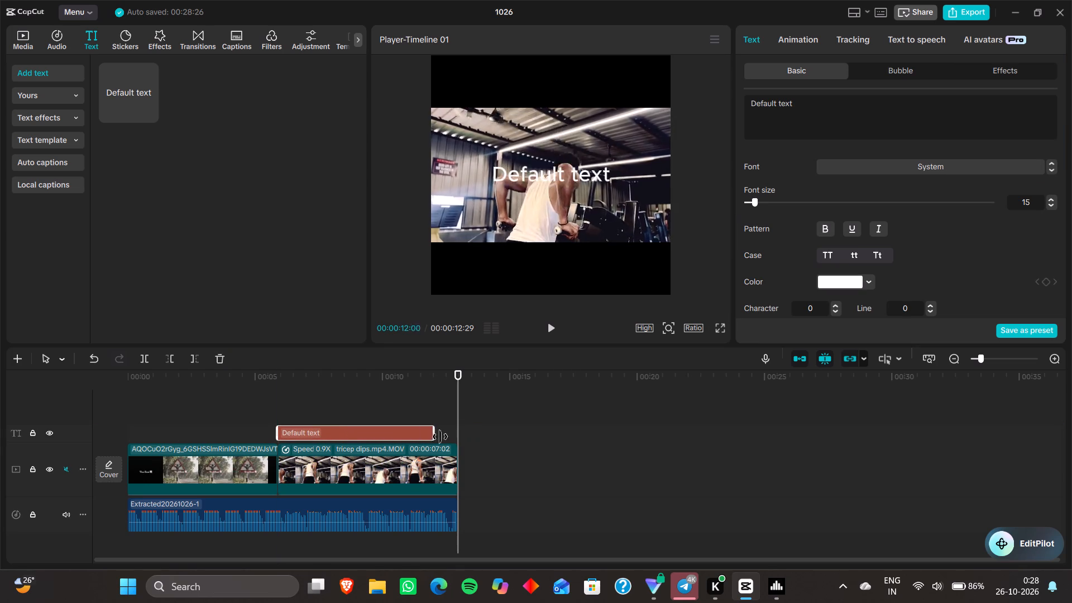
{"action": "left_click_drag", "start_coordinate": [440, 437], "coordinate": [453, 440]}
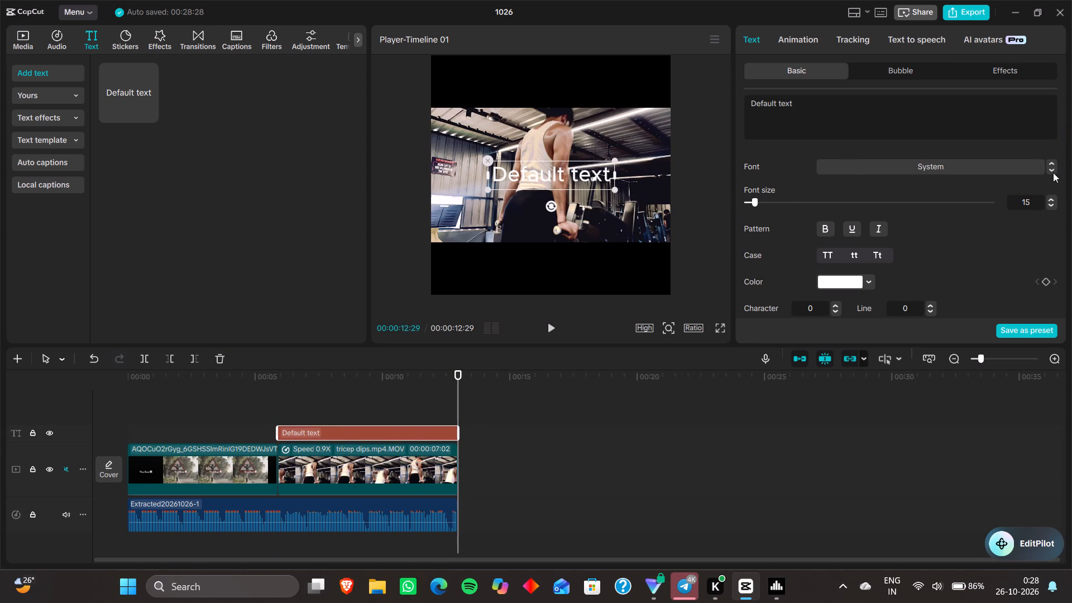
Try successive fonts on the default text and set it to Cambria Bold Italic.
{"action": "left_click", "coordinate": [1052, 172]}
{"action": "left_click", "coordinate": [1052, 172]}
{"action": "left_click", "coordinate": [1052, 172]}
{"action": "left_click", "coordinate": [1052, 172]}
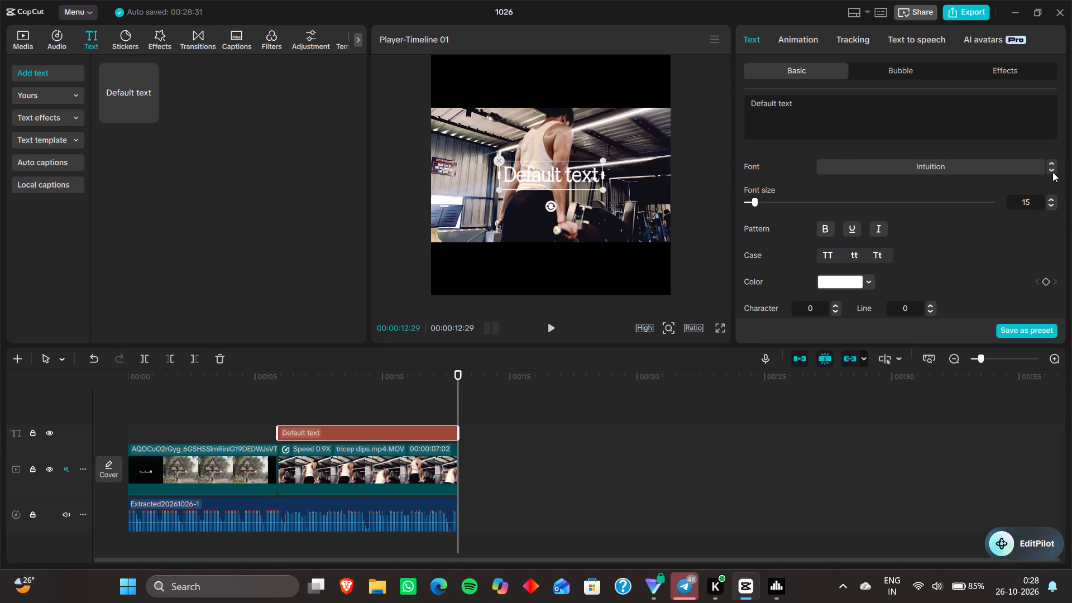
{"action": "left_click", "coordinate": [1052, 172]}
{"action": "left_click", "coordinate": [1052, 172]}
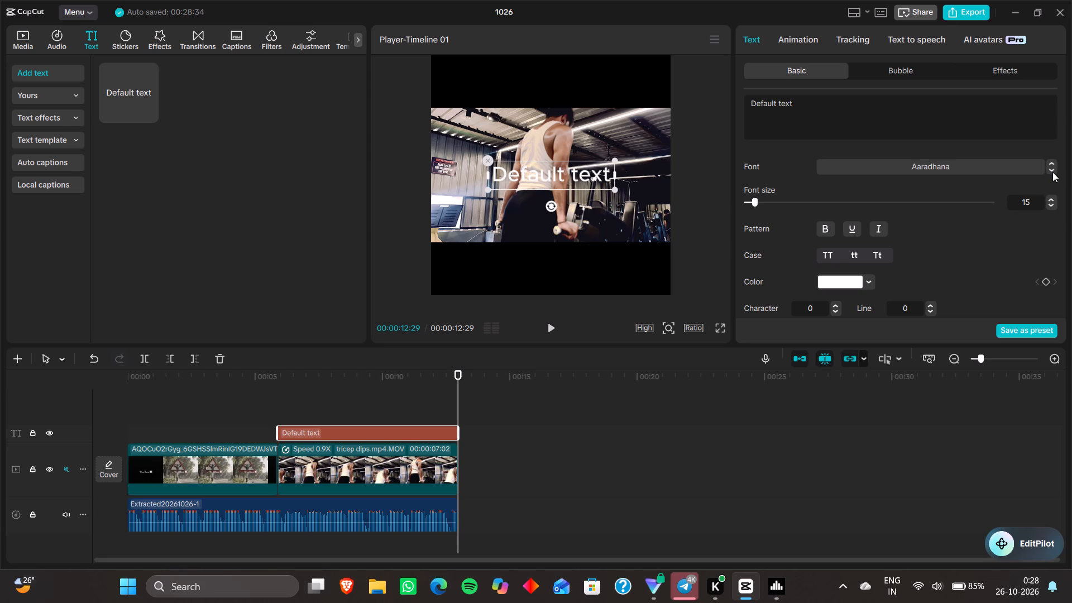
{"action": "left_click", "coordinate": [1052, 172]}
{"action": "left_click", "coordinate": [1052, 172]}
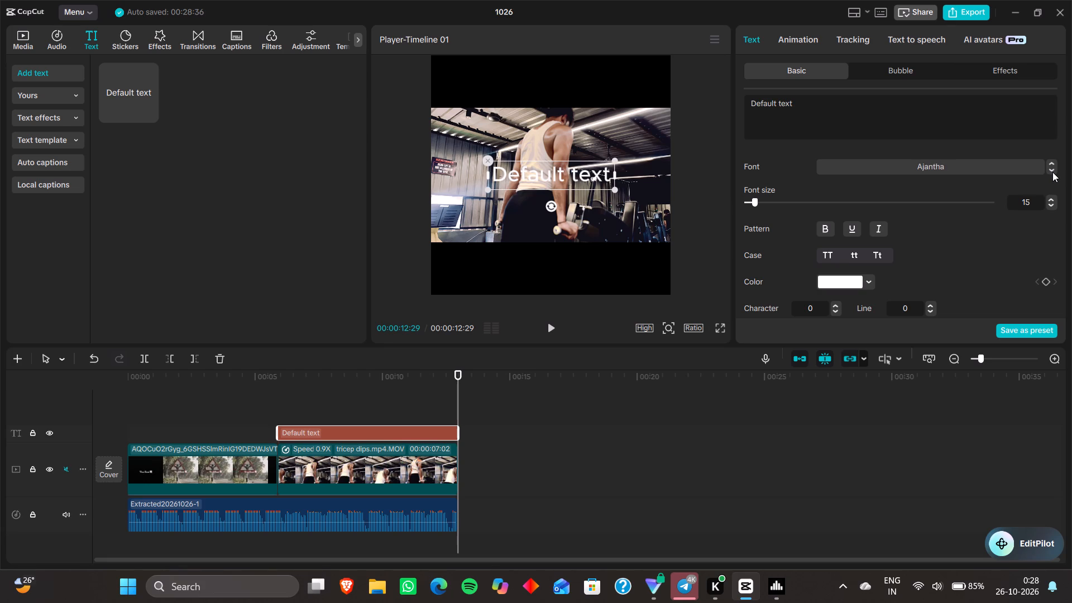
{"action": "left_click", "coordinate": [1052, 172]}
{"action": "left_click", "coordinate": [1052, 172]}
{"action": "left_click", "coordinate": [1052, 172]}
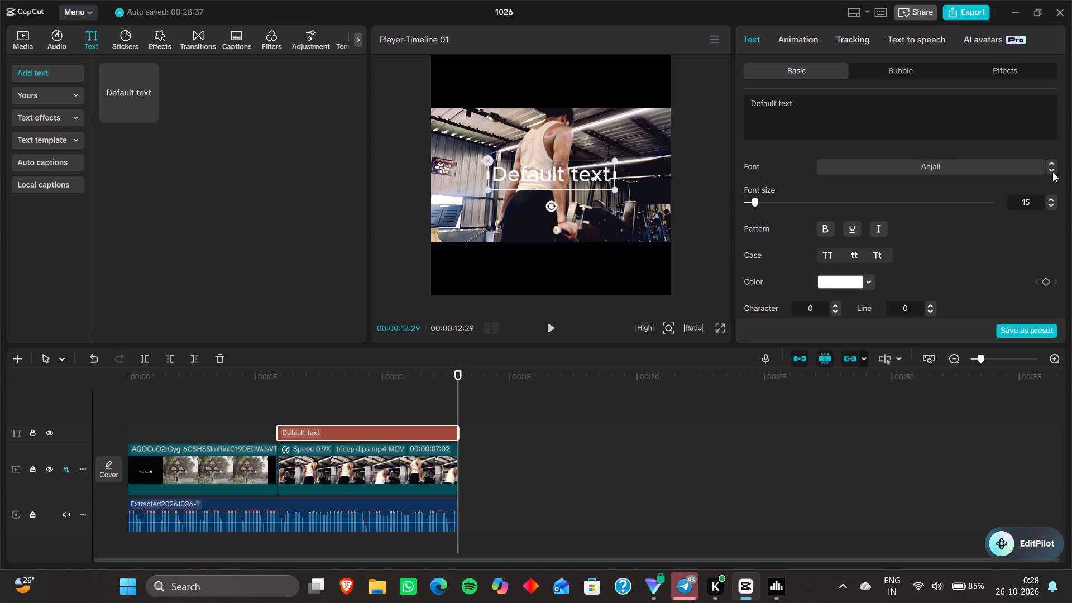
{"action": "left_click", "coordinate": [1052, 172]}
{"action": "left_click", "coordinate": [1052, 172]}
{"action": "left_click", "coordinate": [1052, 172]}
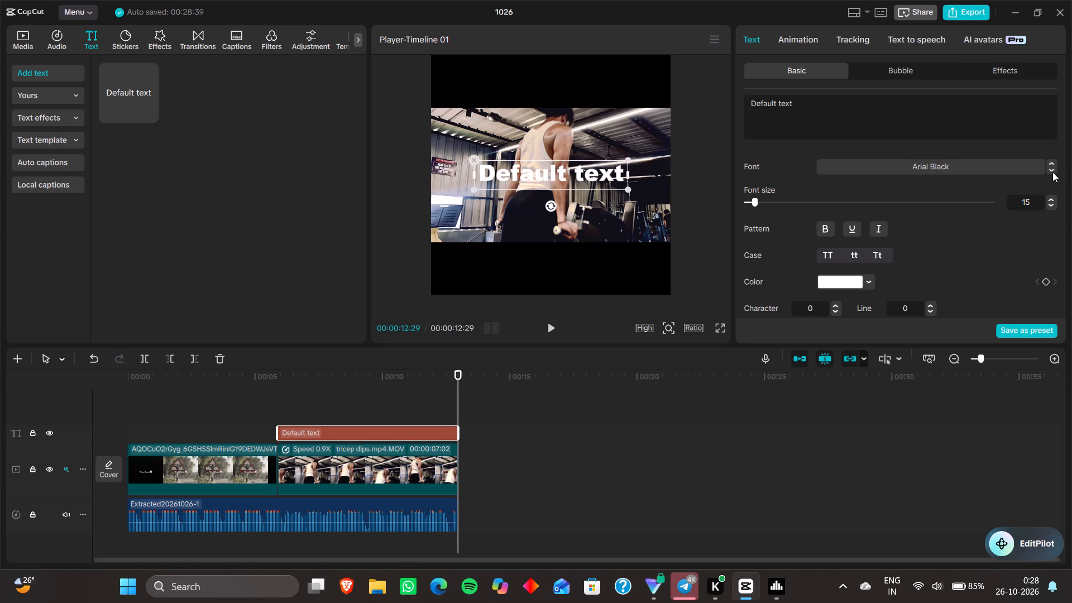
{"action": "left_click", "coordinate": [1052, 172]}
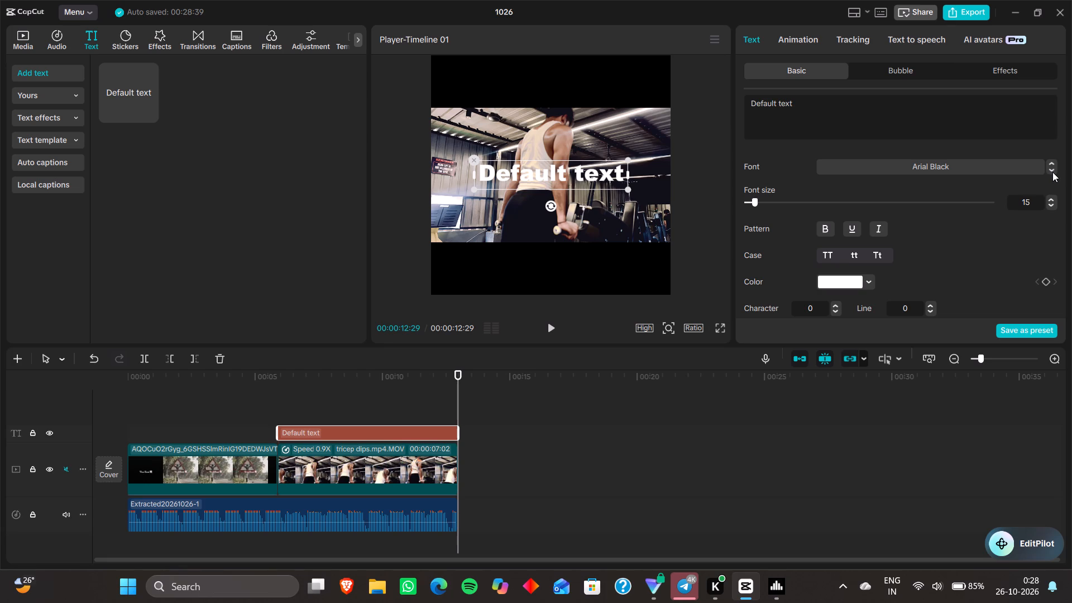
{"action": "left_click", "coordinate": [1052, 172]}
{"action": "left_click", "coordinate": [1052, 172]}
{"action": "left_click", "coordinate": [1052, 172]}
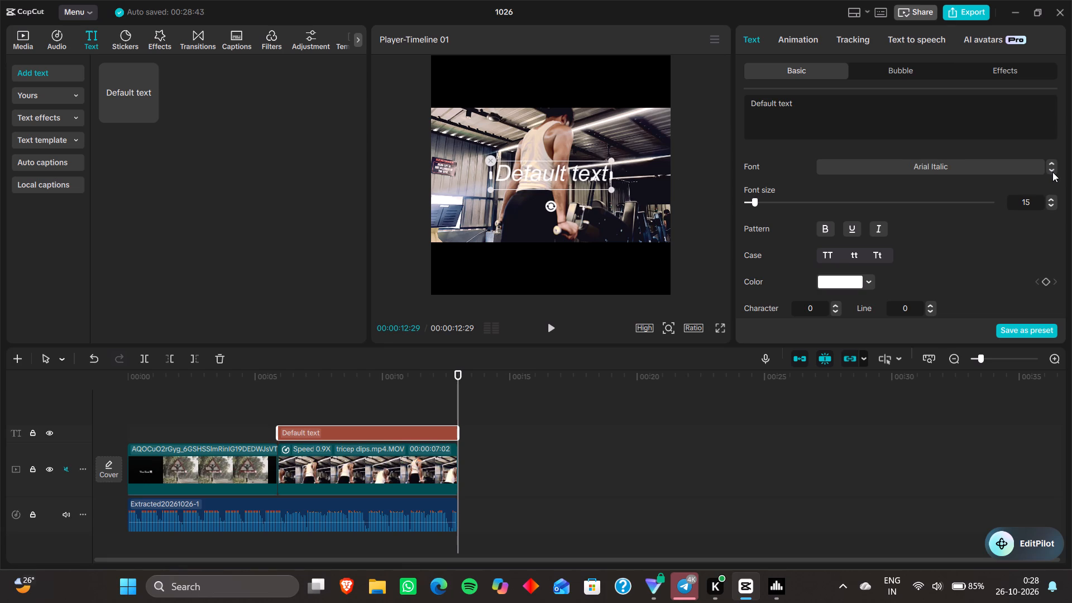
{"action": "left_click", "coordinate": [1052, 172]}
{"action": "left_click", "coordinate": [1052, 172]}
{"action": "left_click", "coordinate": [1052, 172]}
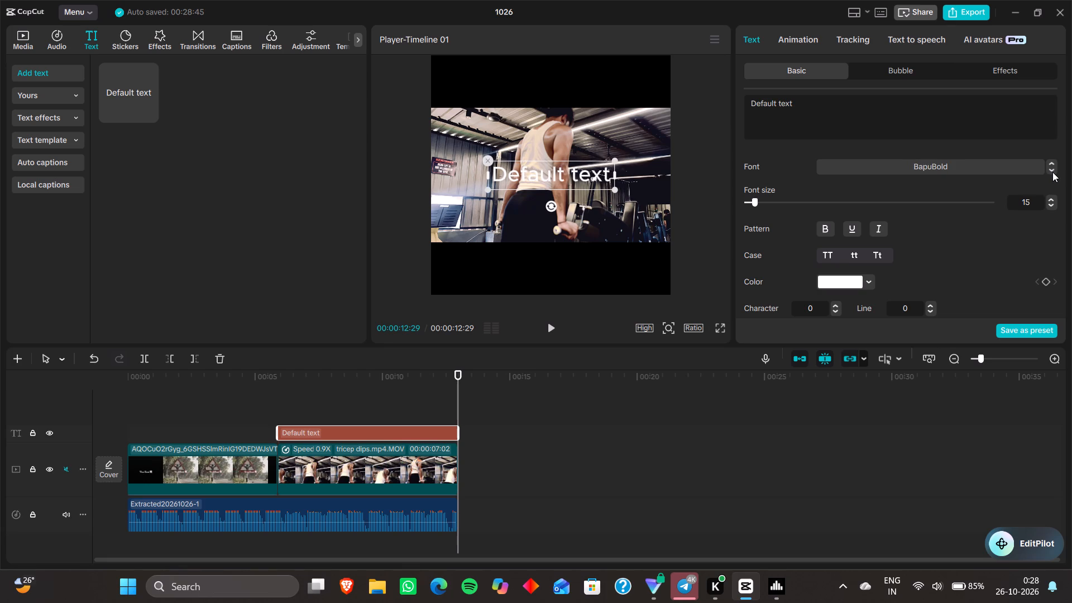
{"action": "left_click", "coordinate": [1052, 172]}
{"action": "left_click", "coordinate": [1052, 172]}
{"action": "left_click", "coordinate": [1052, 172]}
{"action": "left_click", "coordinate": [1052, 172]}
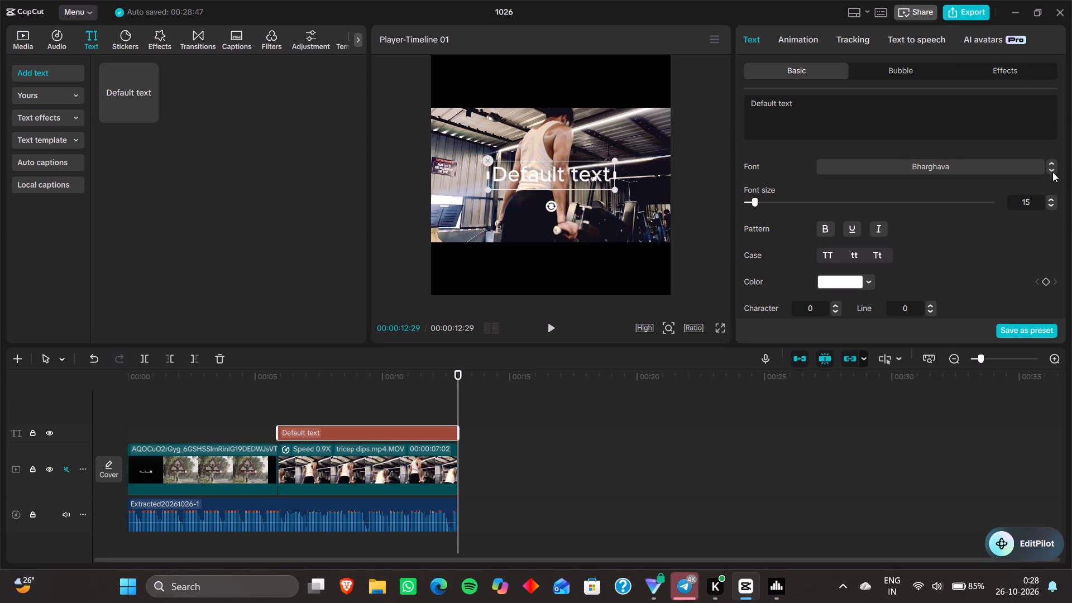
{"action": "left_click", "coordinate": [1052, 172]}
{"action": "left_click", "coordinate": [1052, 172]}
{"action": "left_click", "coordinate": [1052, 172]}
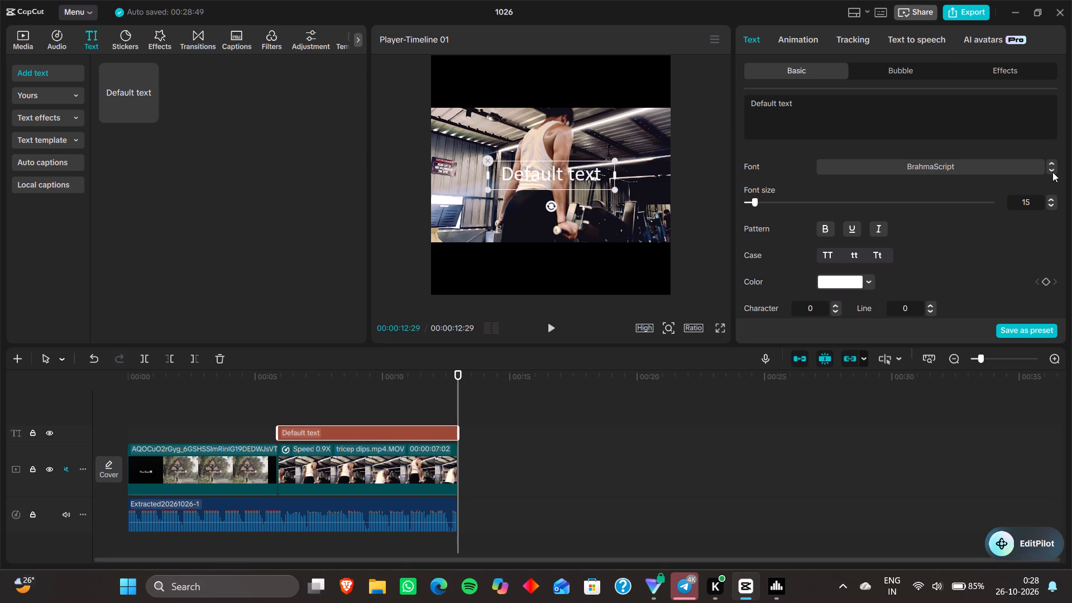
{"action": "left_click", "coordinate": [1052, 172]}
{"action": "left_click", "coordinate": [1052, 172]}
{"action": "left_click", "coordinate": [1052, 172]}
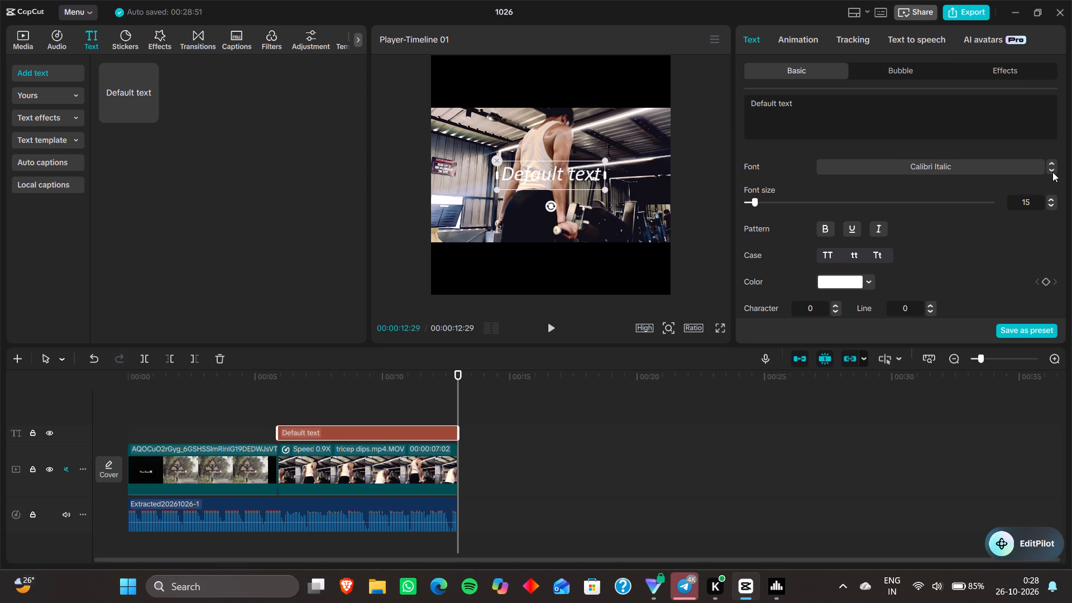
{"action": "left_click", "coordinate": [1052, 172]}
{"action": "left_click", "coordinate": [1052, 172]}
{"action": "left_click", "coordinate": [1052, 172]}
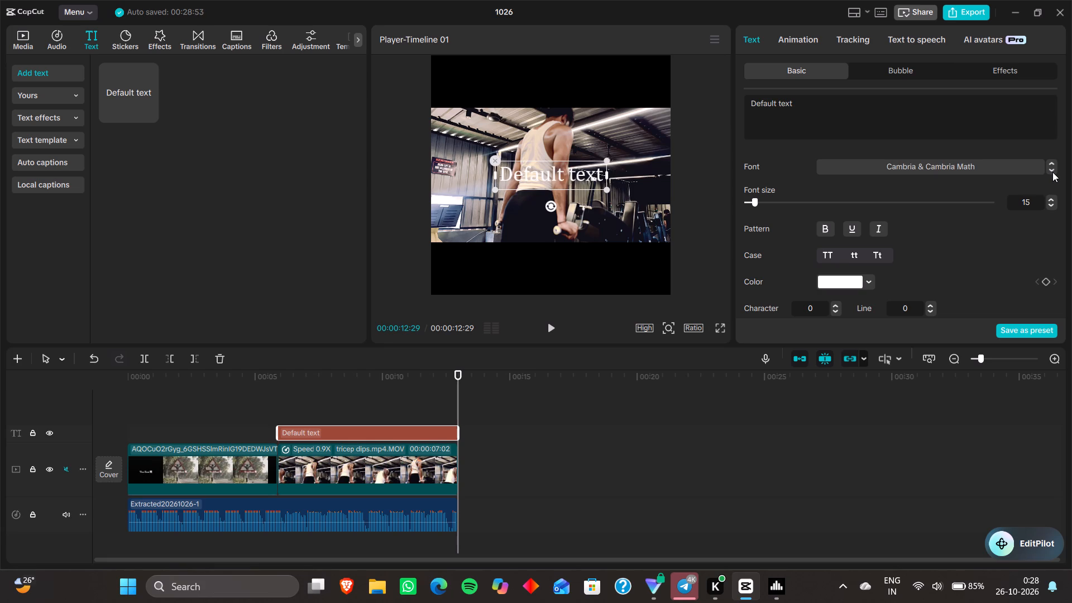
{"action": "left_click", "coordinate": [1052, 172]}
{"action": "left_click", "coordinate": [1052, 172]}
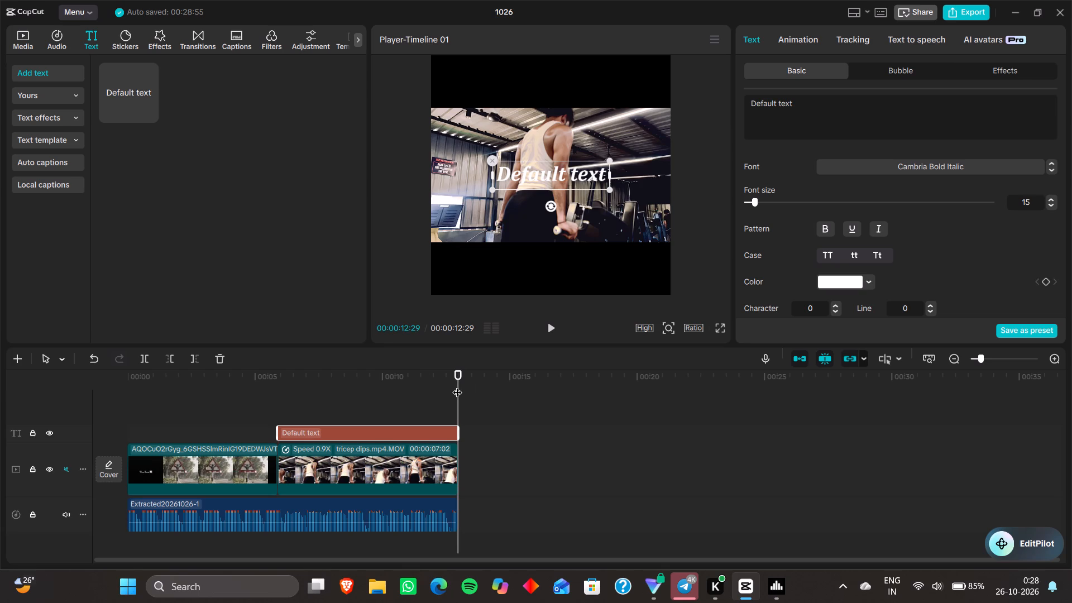
Check the intro's "The Goal" caption at 00:00:02:07, and set the default text's font size to 10 at 00:00:06:21.
{"action": "left_click_drag", "start_coordinate": [457, 385], "coordinate": [184, 395]}
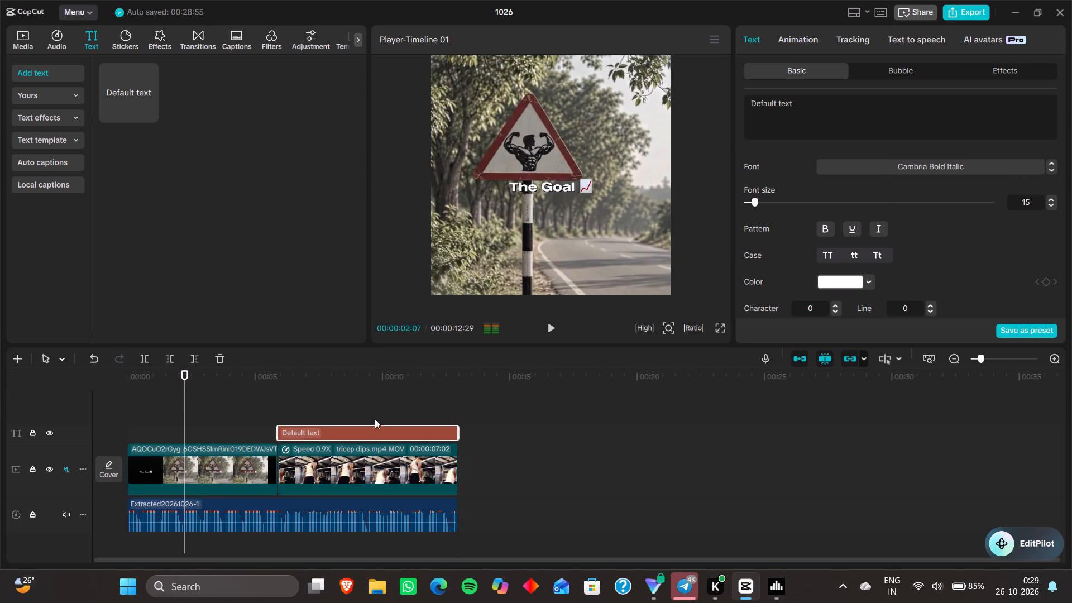
{"action": "left_click_drag", "start_coordinate": [188, 413], "coordinate": [298, 412]}
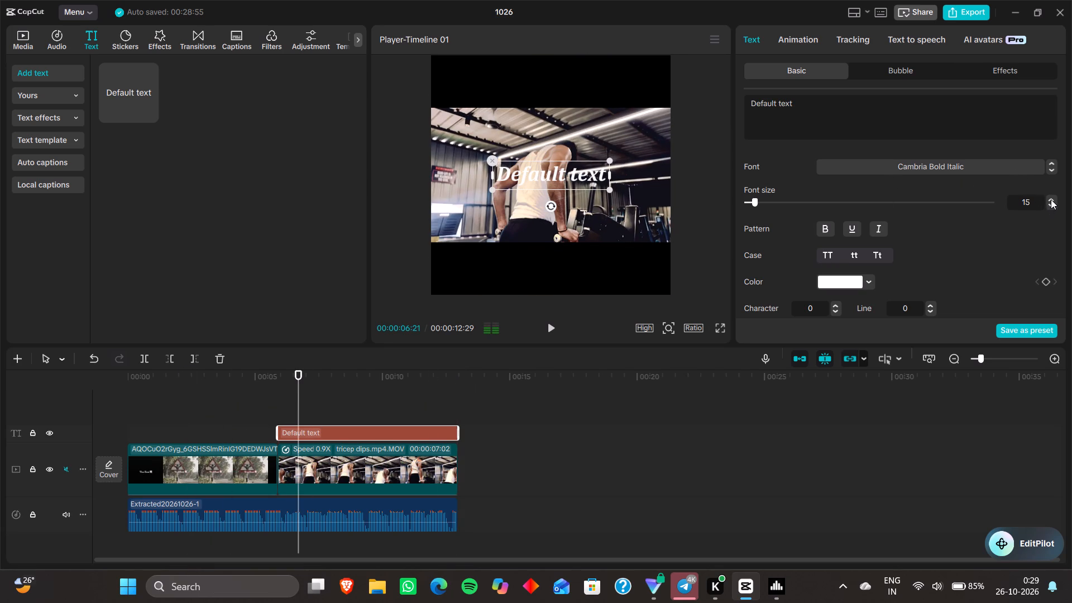
{"action": "triple_click", "coordinate": [1051, 199]}
{"action": "triple_click", "coordinate": [1051, 199]}
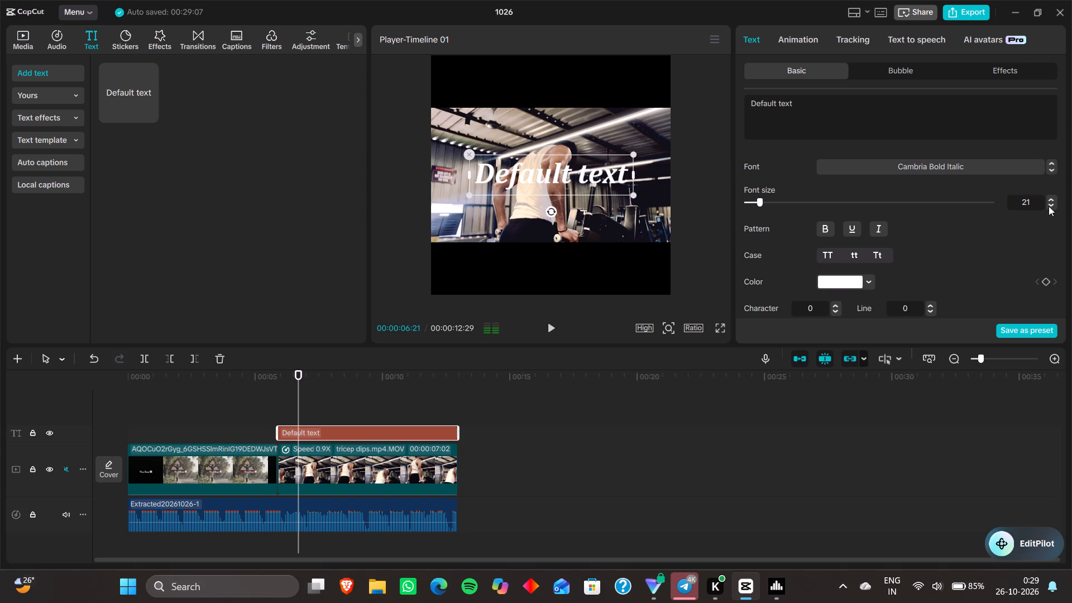
{"action": "left_click_drag", "start_coordinate": [1047, 207], "coordinate": [1052, 205]}
{"action": "triple_click", "coordinate": [1052, 205]}
{"action": "triple_click", "coordinate": [1052, 205]}
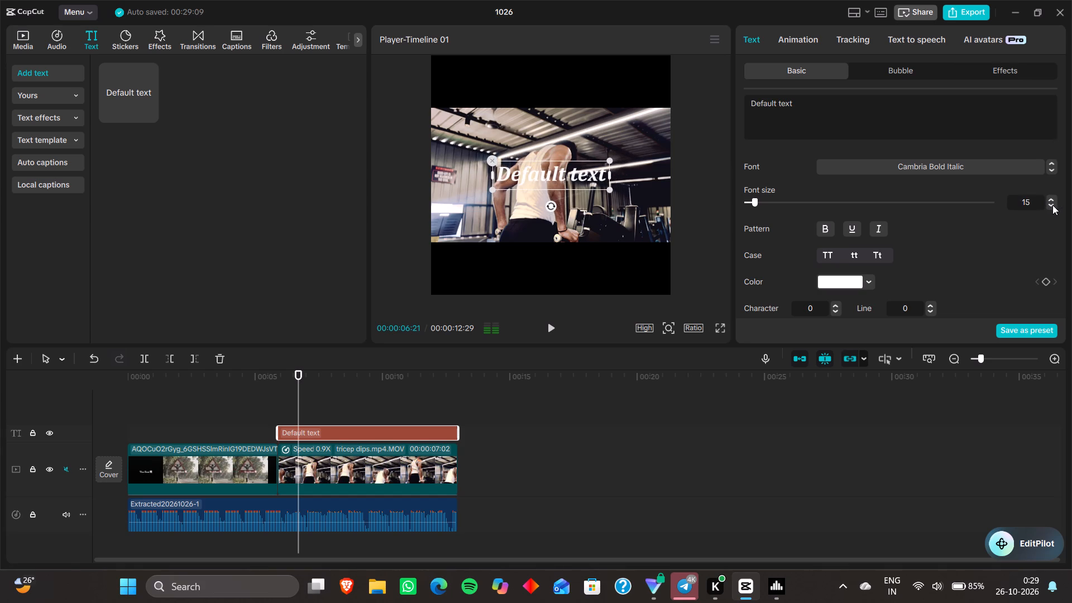
{"action": "triple_click", "coordinate": [1052, 205]}
{"action": "left_click", "coordinate": [1052, 205]}
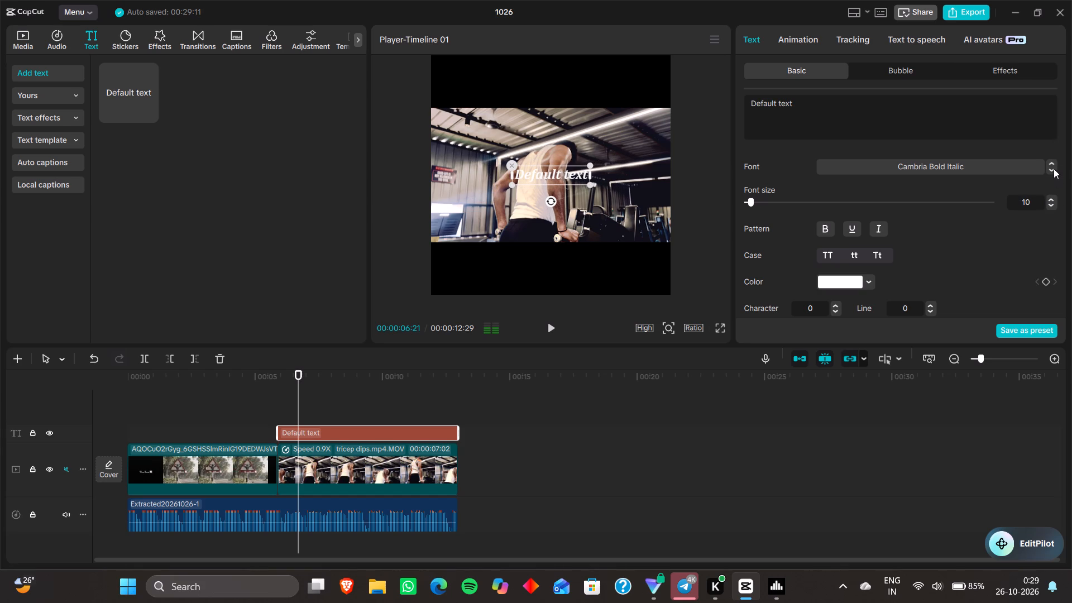
Try successive fonts on the default text, set it to Arial Black, and play the video from the start to check it.
{"action": "left_click", "coordinate": [1054, 169]}
{"action": "left_click", "coordinate": [1054, 161]}
{"action": "triple_click", "coordinate": [1054, 161]}
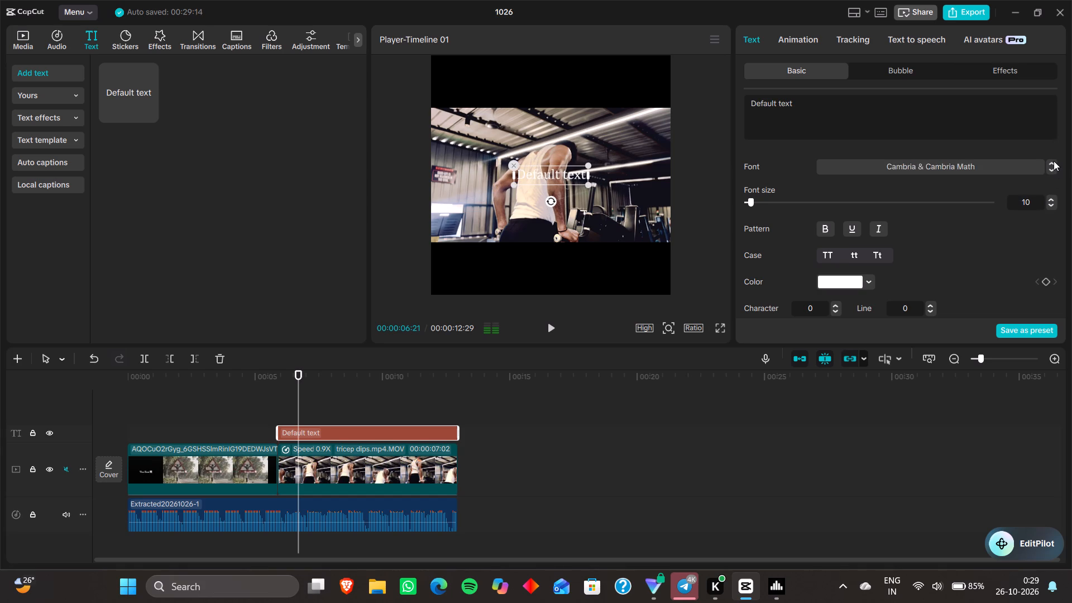
{"action": "left_click", "coordinate": [1054, 161]}
{"action": "left_click", "coordinate": [1053, 167]}
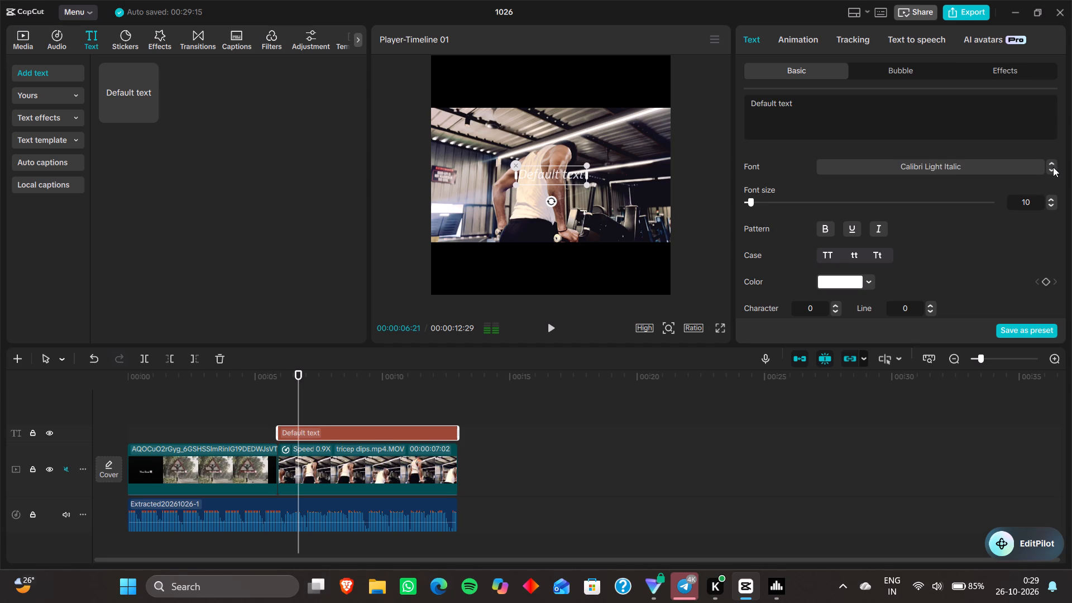
{"action": "left_click", "coordinate": [1050, 164]}
{"action": "left_click", "coordinate": [1050, 164]}
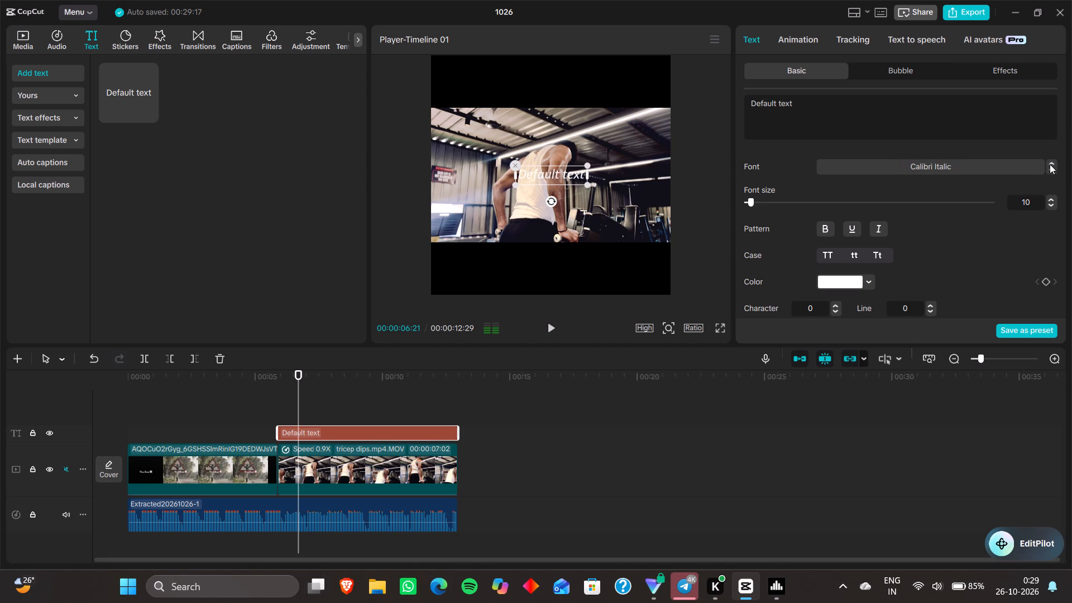
{"action": "left_click", "coordinate": [1050, 164]}
{"action": "triple_click", "coordinate": [1050, 164]}
{"action": "triple_click", "coordinate": [1050, 164]}
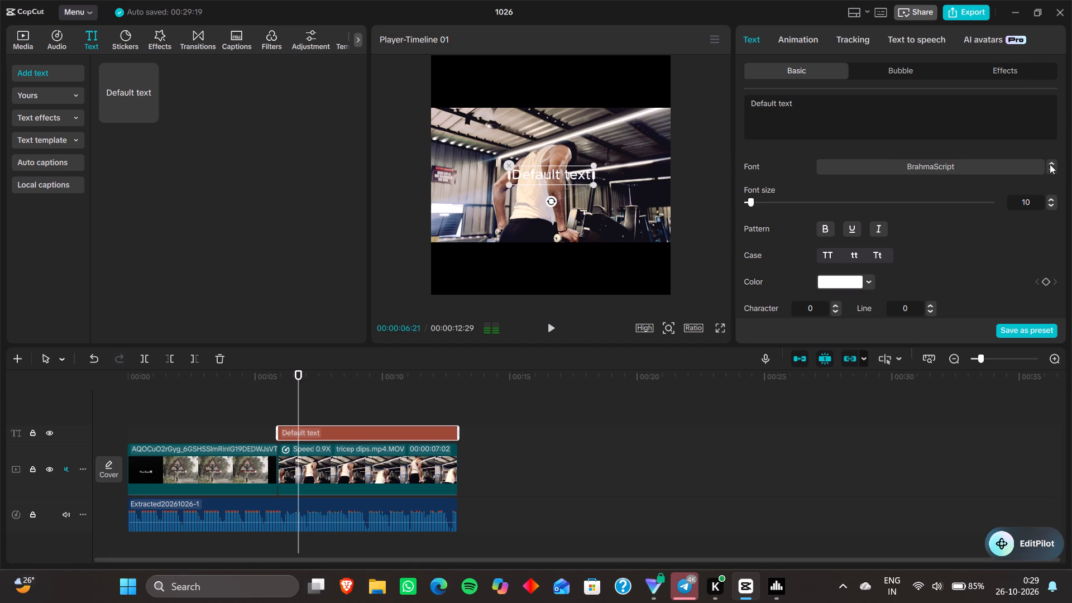
{"action": "triple_click", "coordinate": [1050, 164]}
{"action": "triple_click", "coordinate": [1050, 164]}
{"action": "triple_click", "coordinate": [1050, 164]}
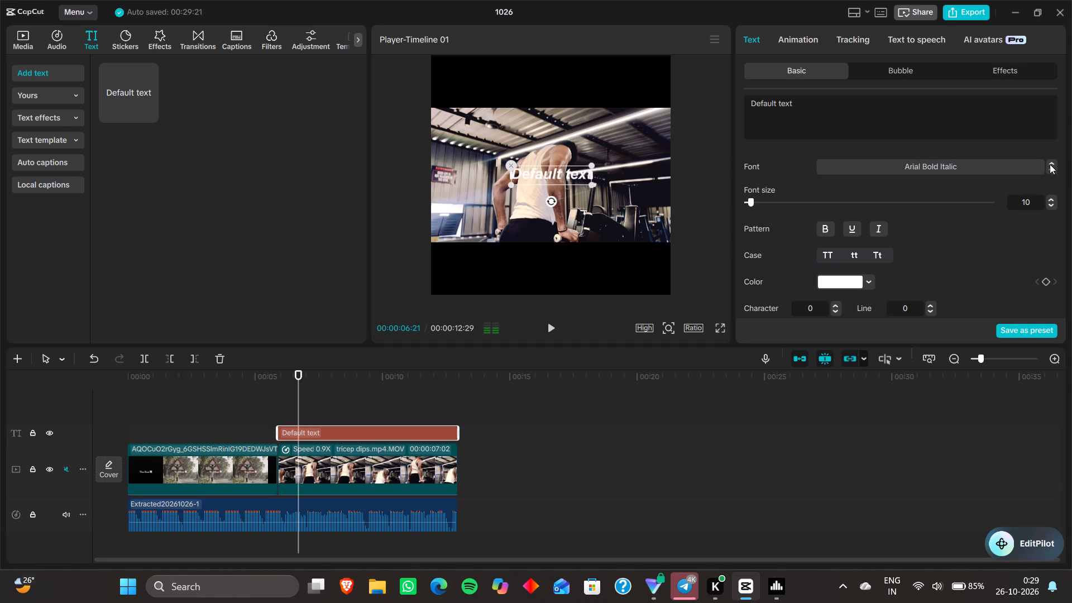
{"action": "triple_click", "coordinate": [1050, 164]}
{"action": "left_click", "coordinate": [1050, 164]}
{"action": "left_click", "coordinate": [1049, 168]}
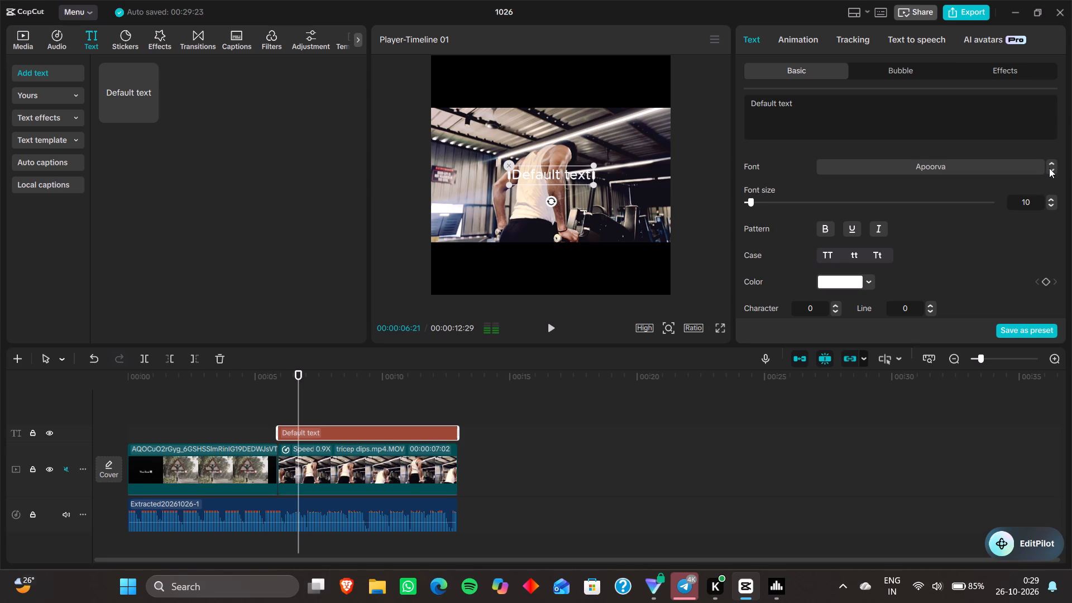
{"action": "left_click", "coordinate": [1049, 168]}
{"action": "left_click", "coordinate": [1049, 168]}
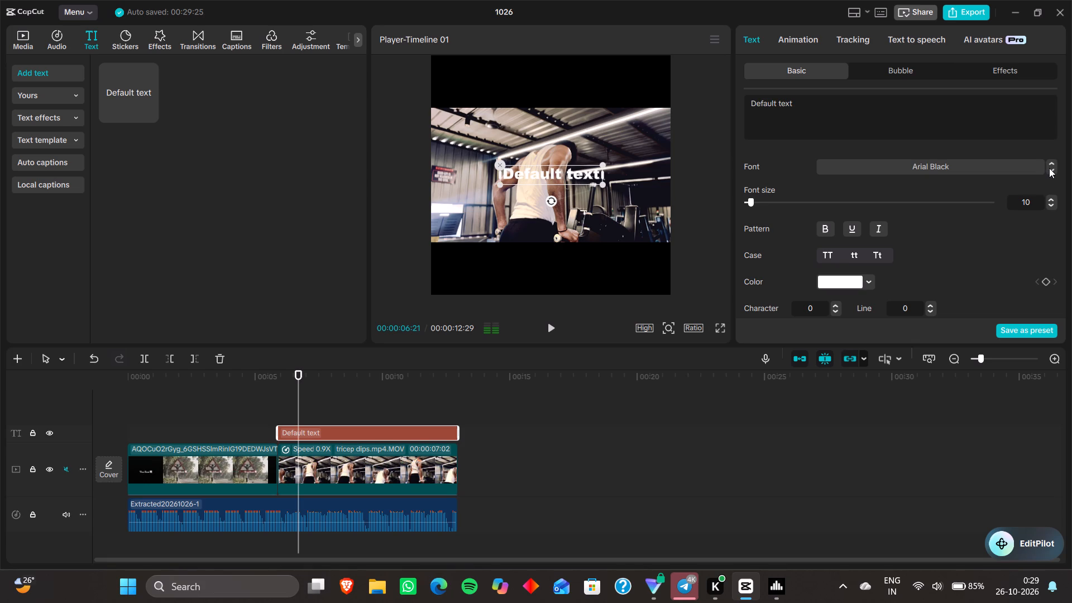
{"action": "left_click", "coordinate": [1049, 168]}
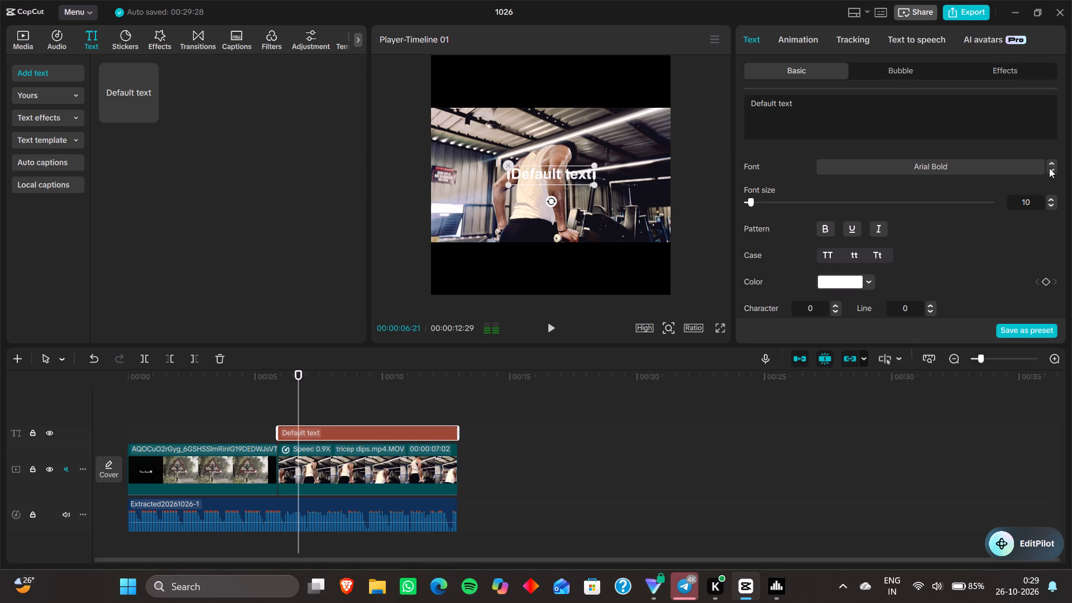
{"action": "left_click", "coordinate": [1049, 168]}
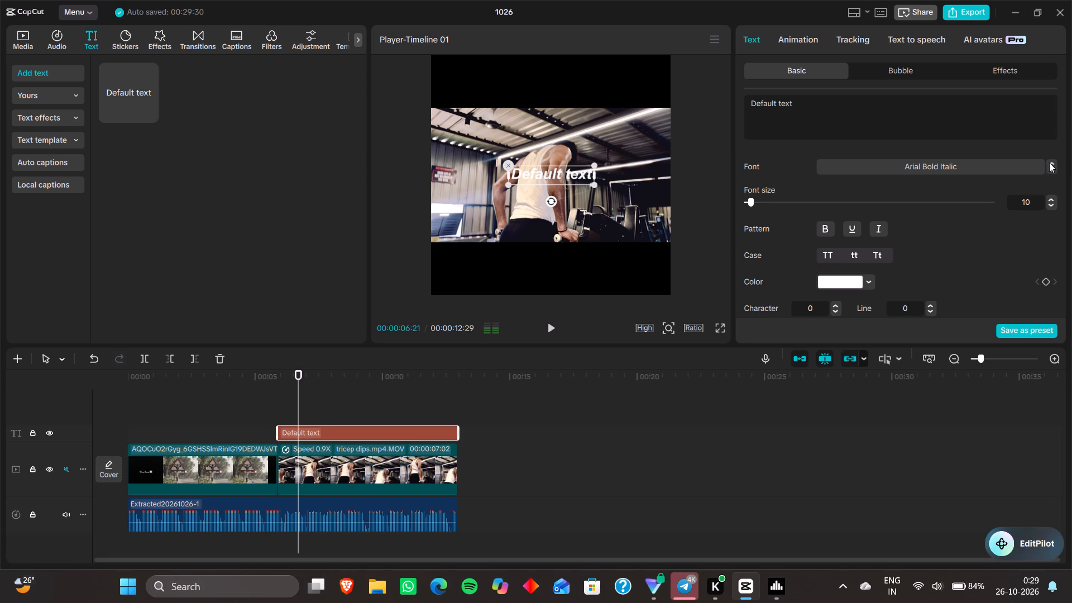
{"action": "left_click", "coordinate": [1050, 162]}
{"action": "left_click", "coordinate": [1050, 162]}
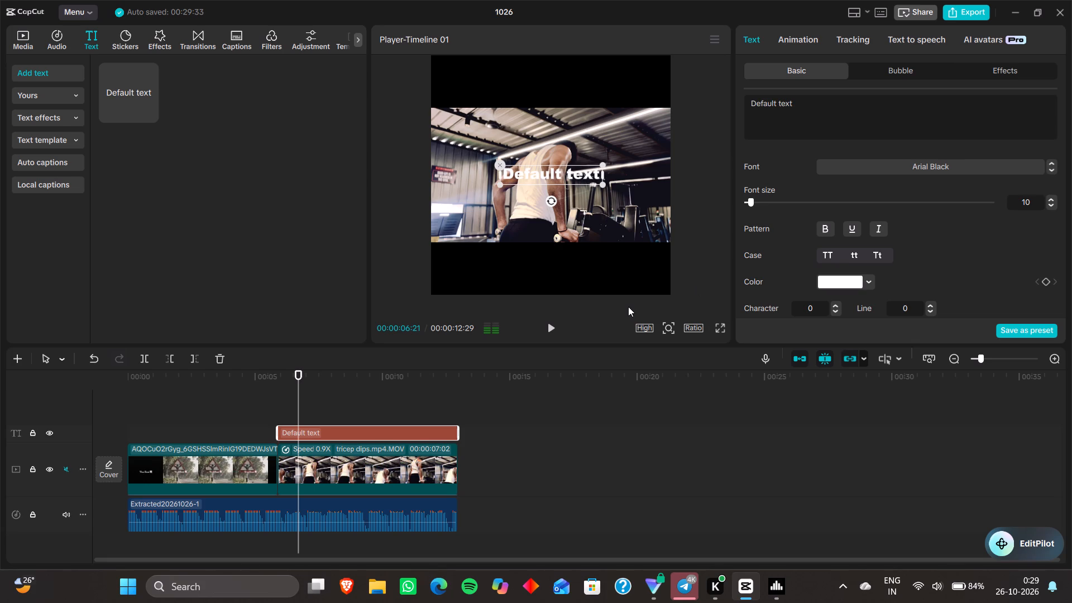
{"action": "key", "text": "Up"}
{"action": "key", "text": "Up"}
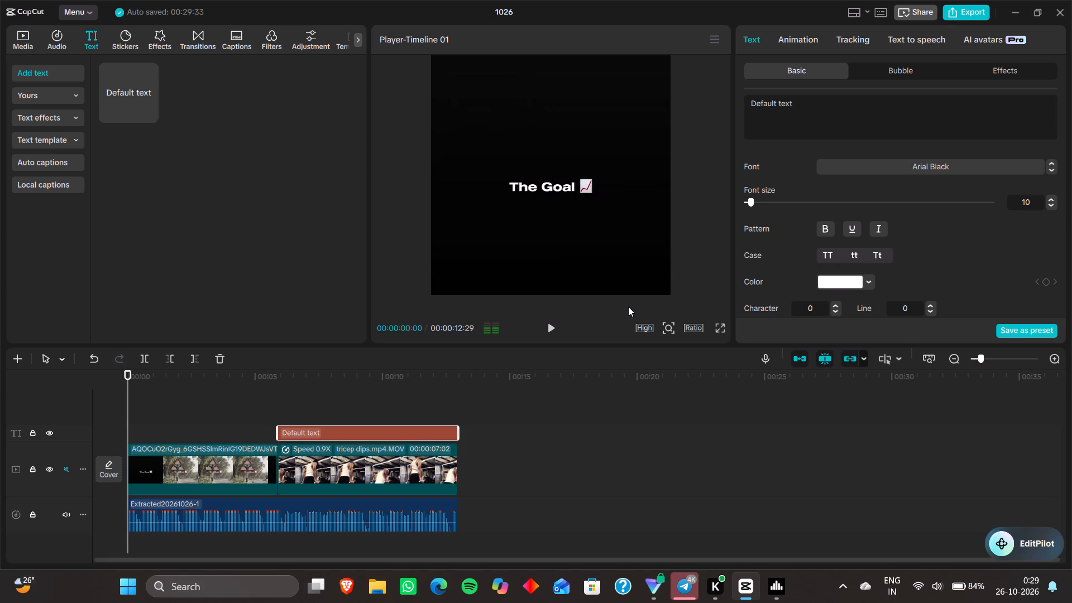
{"action": "key", "text": "space"}
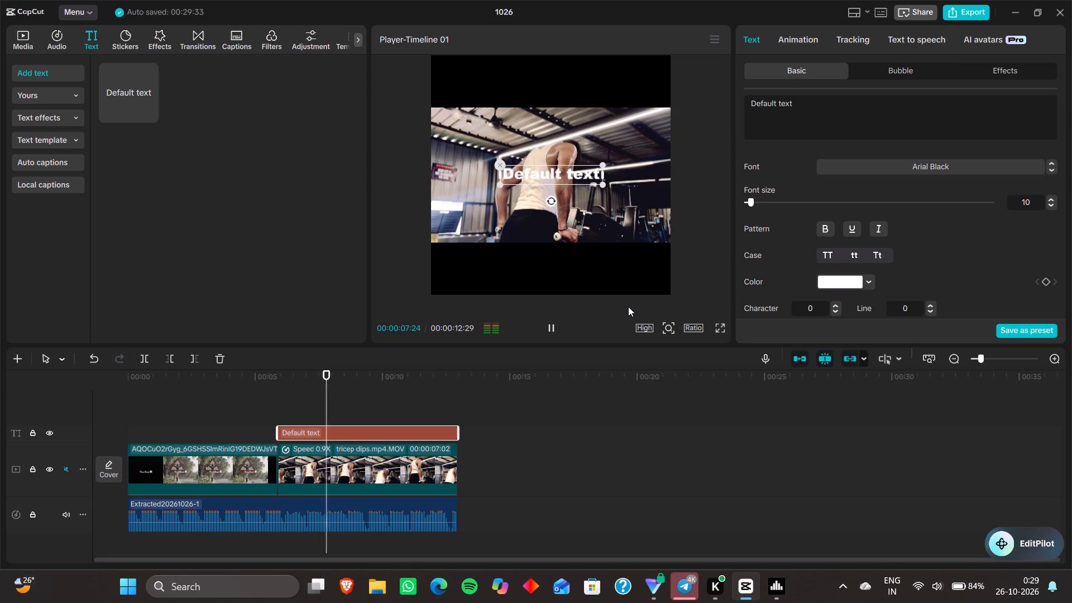
{"action": "key", "text": "space"}
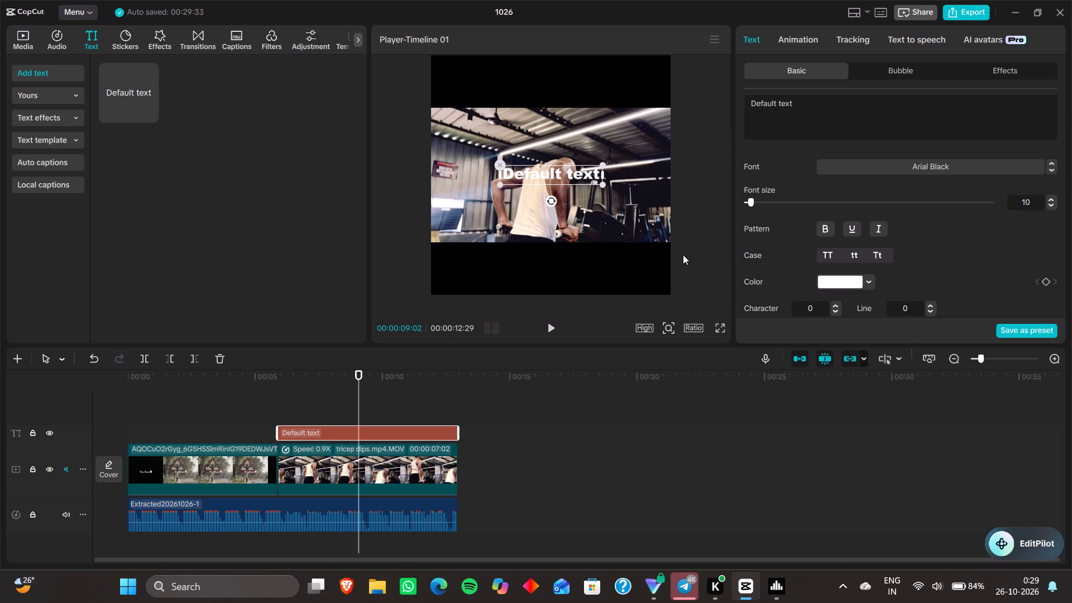
Replace the default text above the tricep dips clip with "The Process" followed by a space.
{"action": "left_click", "coordinate": [813, 117]}
{"action": "key", "text": "BackSpace"}
{"action": "key", "text": "BackSpace"}
{"action": "key", "text": "BackSpace"}
{"action": "key", "text": "BackSpace"}
{"action": "key", "text": "BackSpace"}
{"action": "key", "text": "BackSpace"}
{"action": "key", "text": "BackSpace"}
{"action": "key", "text": "BackSpace"}
{"action": "key", "text": "BackSpace"}
{"action": "key", "text": "BackSpace"}
{"action": "key", "text": "BackSpace"}
{"action": "key", "text": "BackSpace"}
{"action": "key", "text": "BackSpace"}
{"action": "key", "text": "BackSpace"}
{"action": "key", "text": "BackSpace"}
{"action": "key", "text": "BackSpace"}
{"action": "key", "text": "BackSpace"}
{"action": "key", "text": "BackSpace"}
{"action": "key", "text": "BackSpace"}
{"action": "key", "text": "BackSpace"}
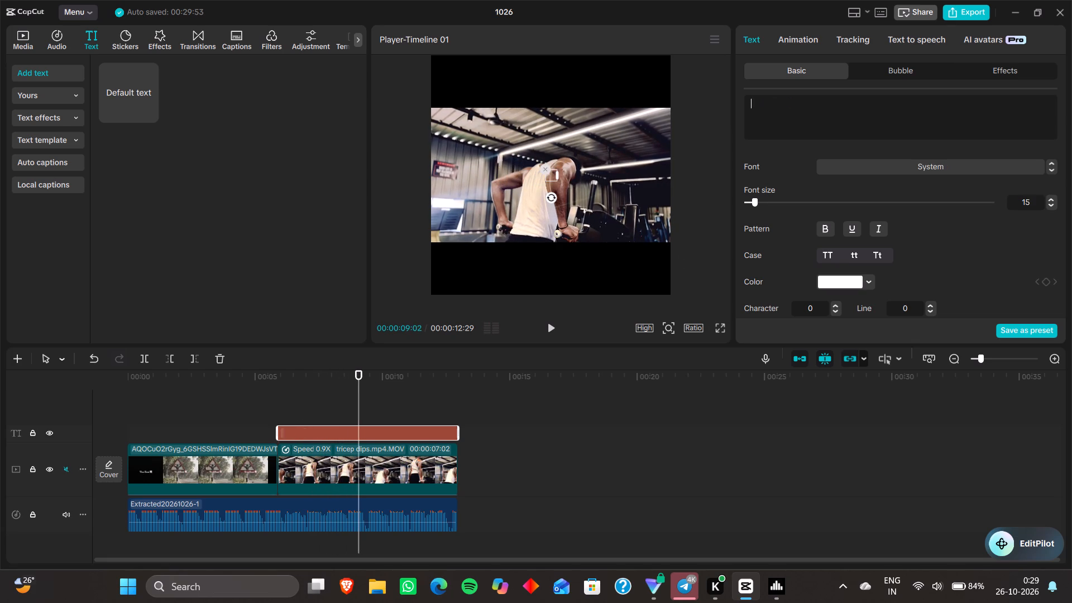
{"action": "type", "text": "The"}
{"action": "key", "text": "space"}
{"action": "type", "text": "Process"}
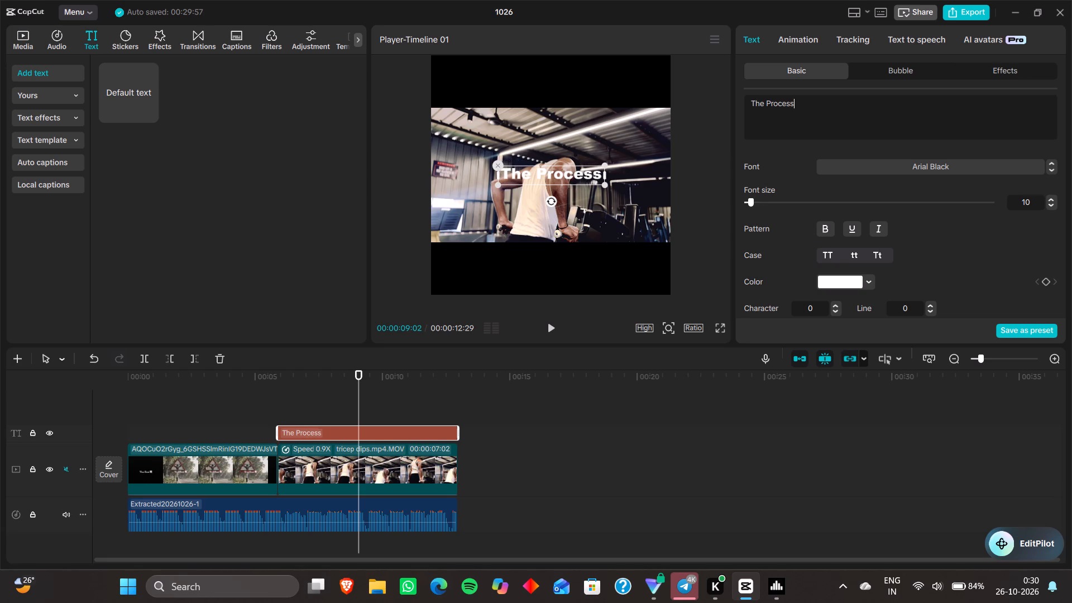
{"action": "key", "text": "n"}
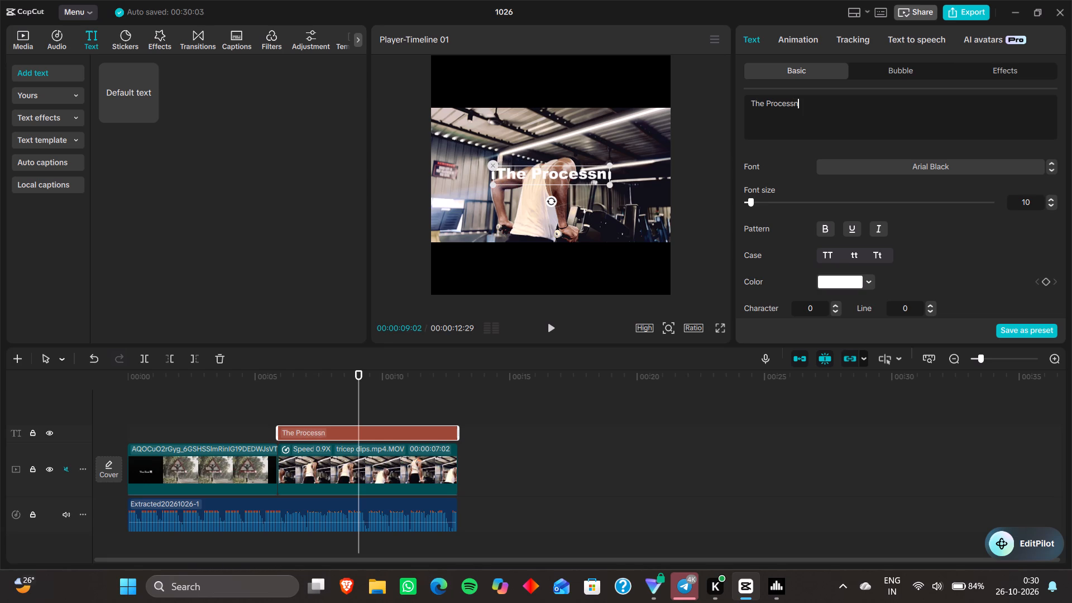
{"action": "key", "text": "BackSpace"}
{"action": "key", "text": "space"}
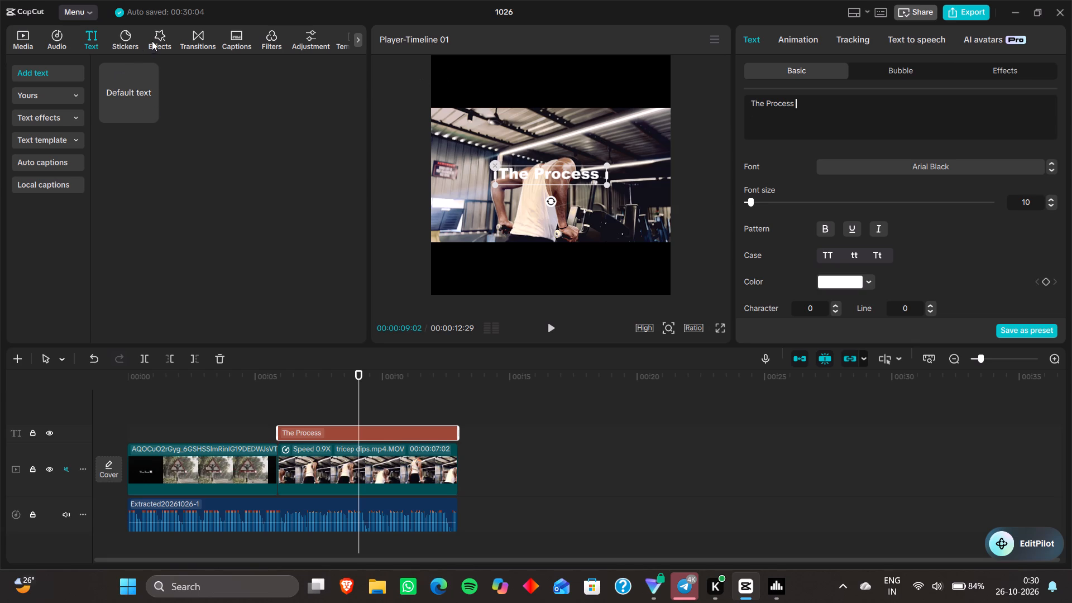
Browse the sticker categories and the trending stickers for one to accompany the caption.
{"action": "left_click", "coordinate": [128, 44]}
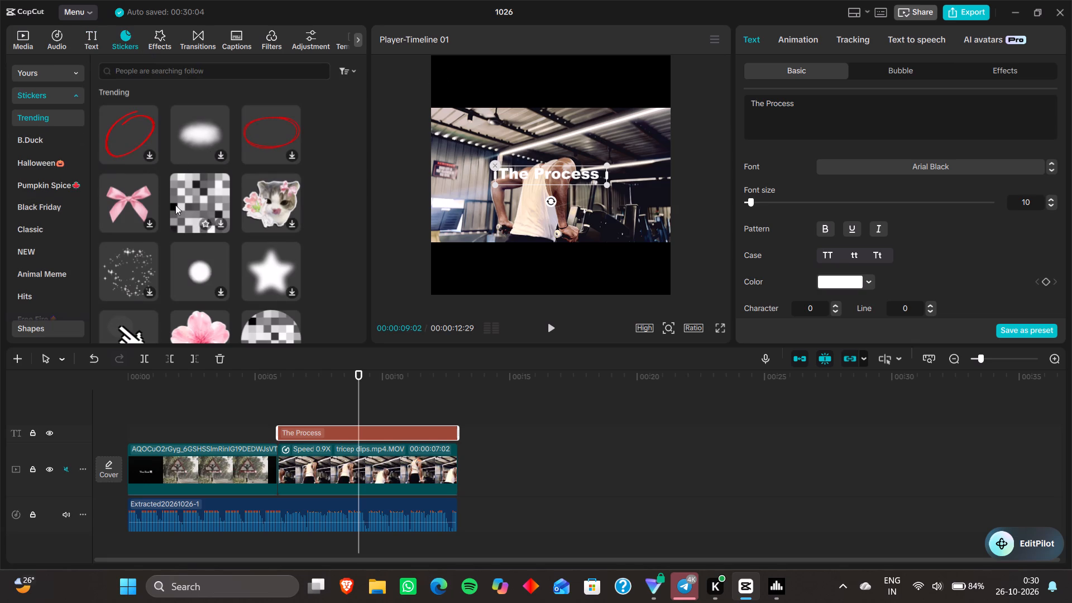
{"action": "left_click", "coordinate": [39, 97]}
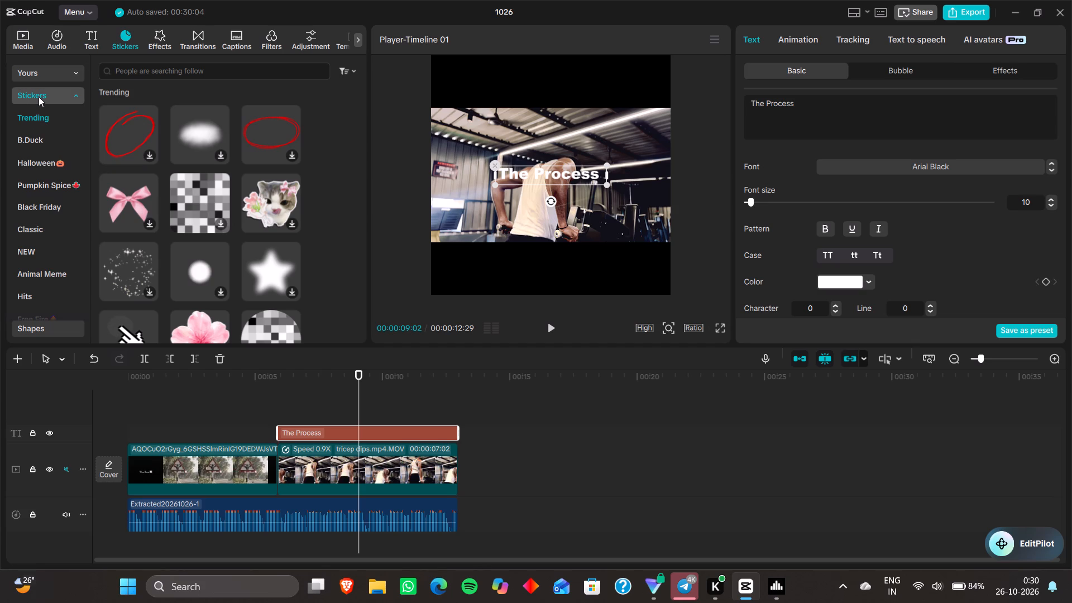
{"action": "left_click", "coordinate": [42, 94]}
{"action": "scroll", "coordinate": [42, 216], "scroll_direction": "down", "scroll_amount": 3}
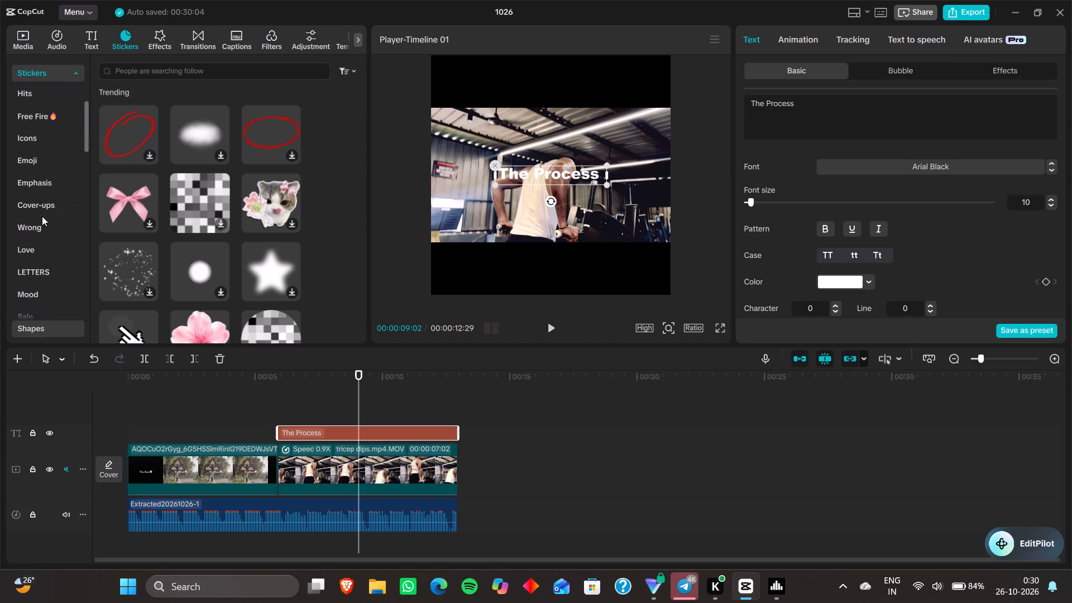
{"action": "scroll", "coordinate": [42, 216], "scroll_direction": "down", "scroll_amount": 1}
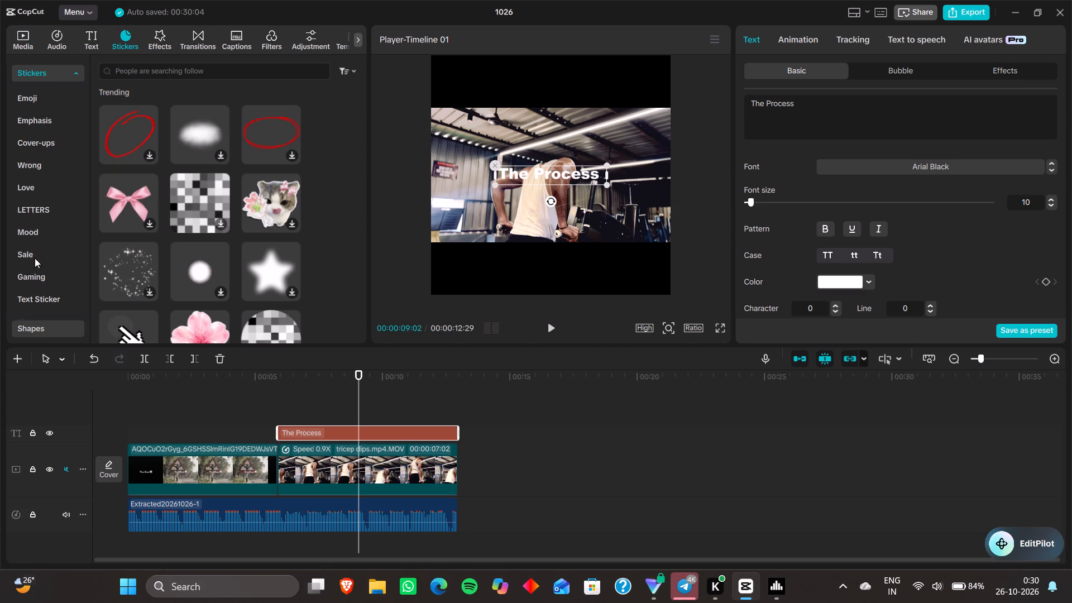
{"action": "scroll", "coordinate": [31, 288], "scroll_direction": "down", "scroll_amount": 1}
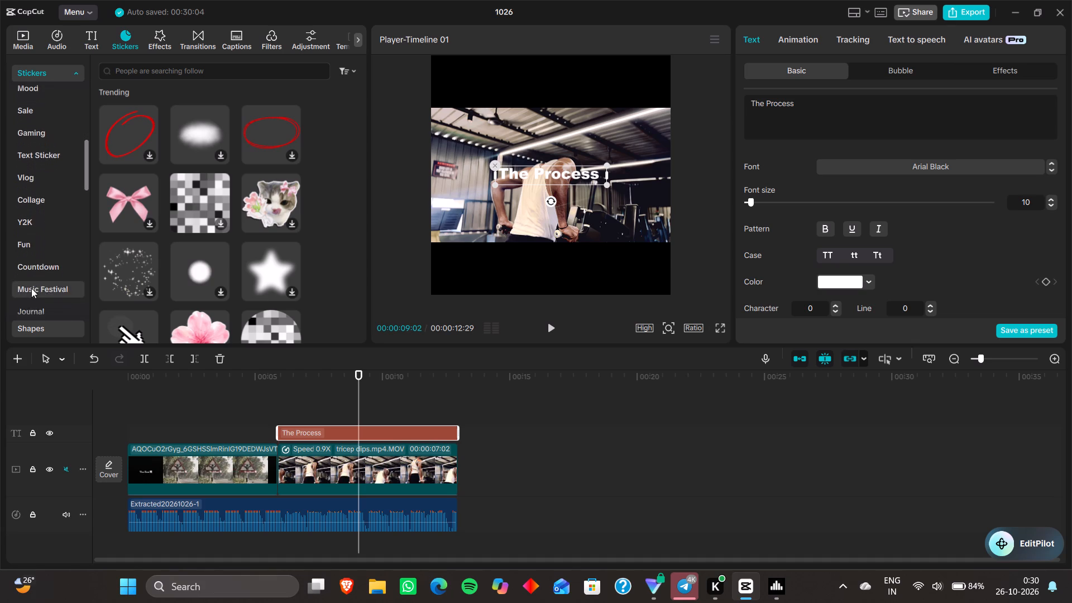
{"action": "scroll", "coordinate": [31, 288], "scroll_direction": "down", "scroll_amount": 2}
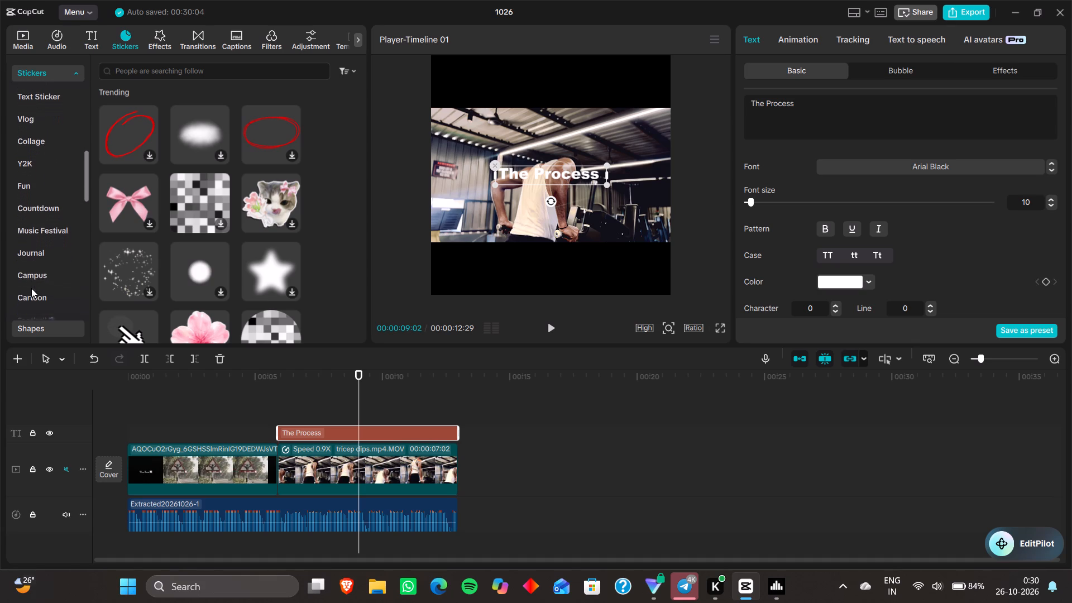
{"action": "scroll", "coordinate": [31, 288], "scroll_direction": "down", "scroll_amount": 1}
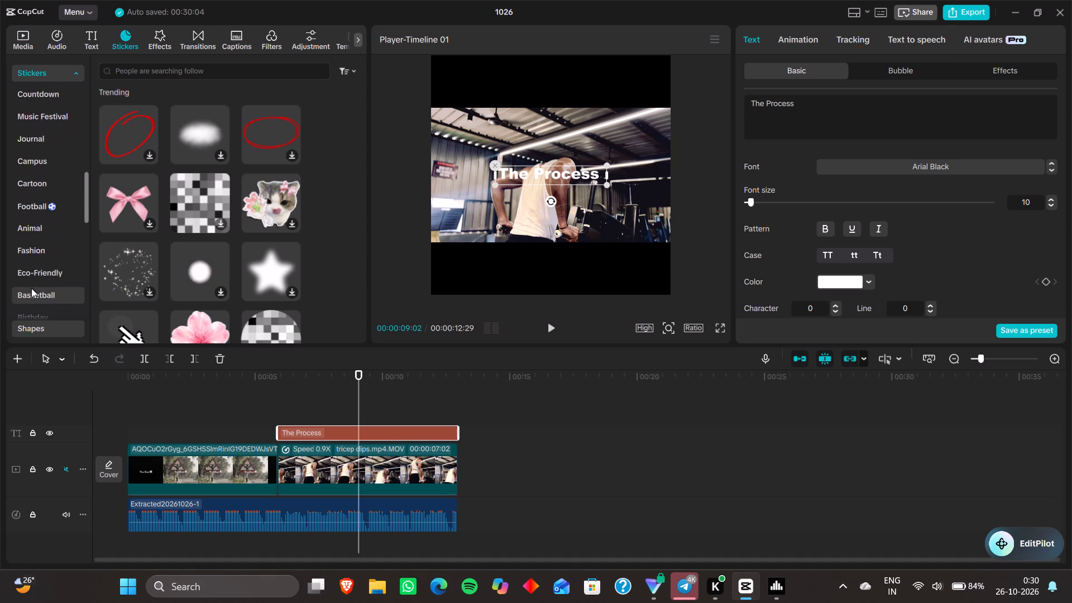
{"action": "scroll", "coordinate": [31, 288], "scroll_direction": "down", "scroll_amount": 1}
{"action": "scroll", "coordinate": [31, 288], "scroll_direction": "up", "scroll_amount": 2}
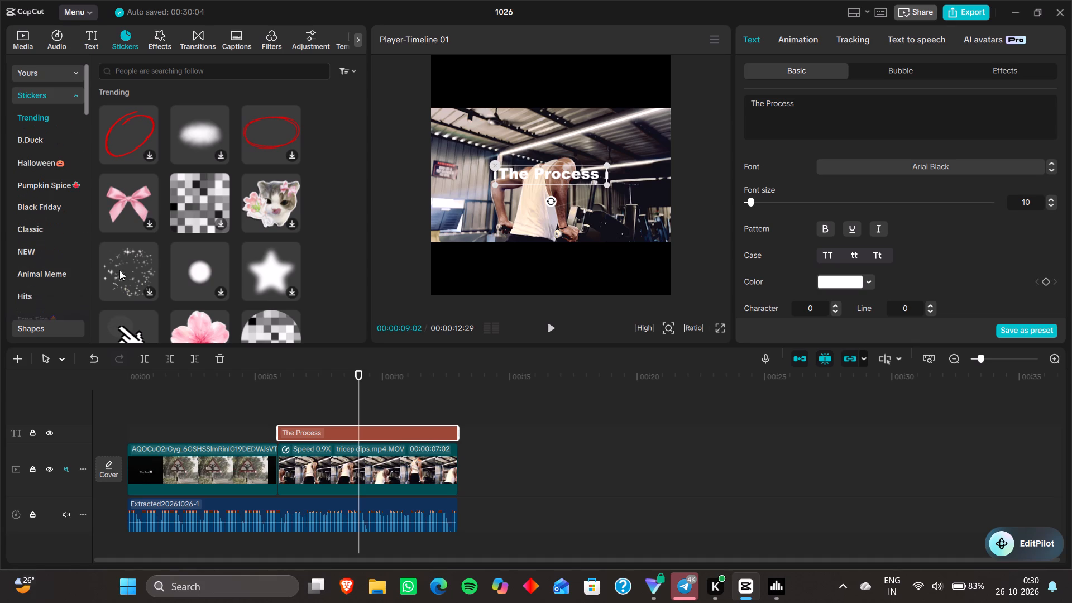
{"action": "scroll", "coordinate": [184, 267], "scroll_direction": "down", "scroll_amount": 2}
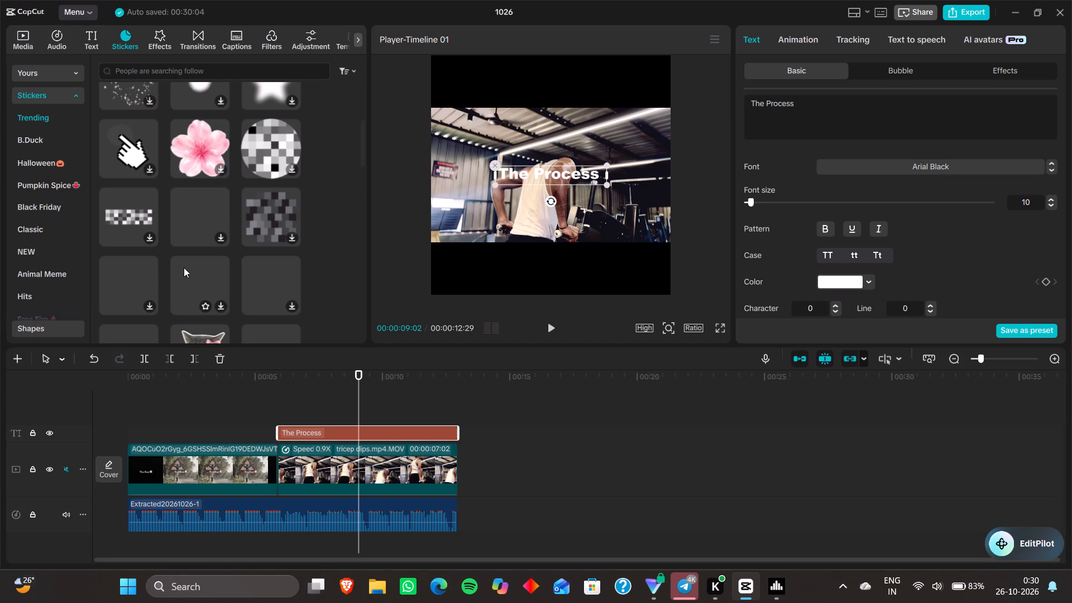
{"action": "scroll", "coordinate": [184, 267], "scroll_direction": "down", "scroll_amount": 2}
{"action": "scroll", "coordinate": [184, 267], "scroll_direction": "up", "scroll_amount": 6}
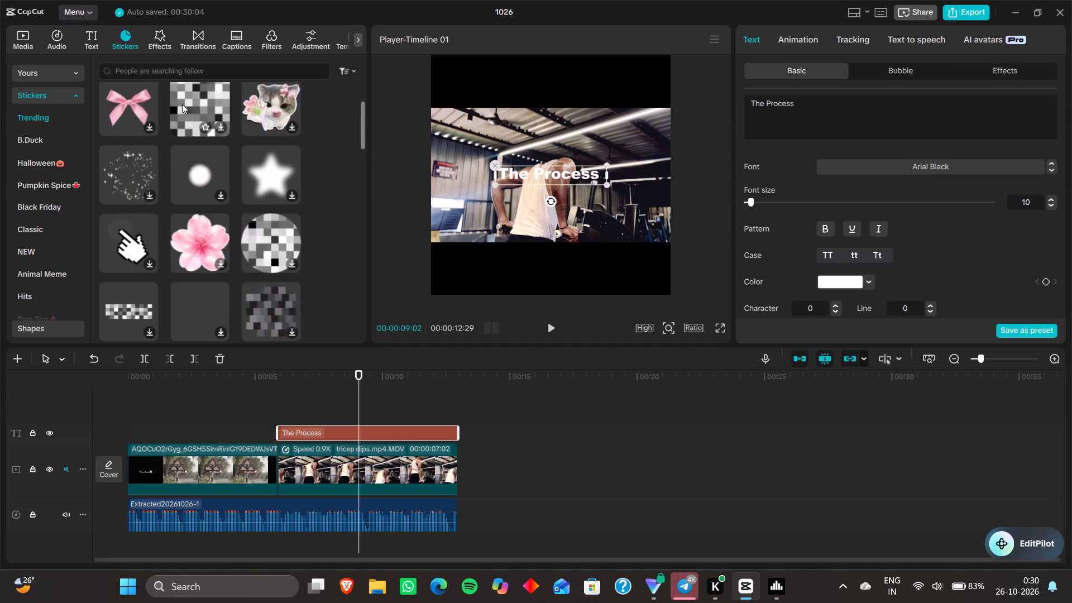
Search the sticker library for "skull" and browse the matching stickers.
{"action": "left_click", "coordinate": [188, 69]}
{"action": "left_click", "coordinate": [188, 69]}
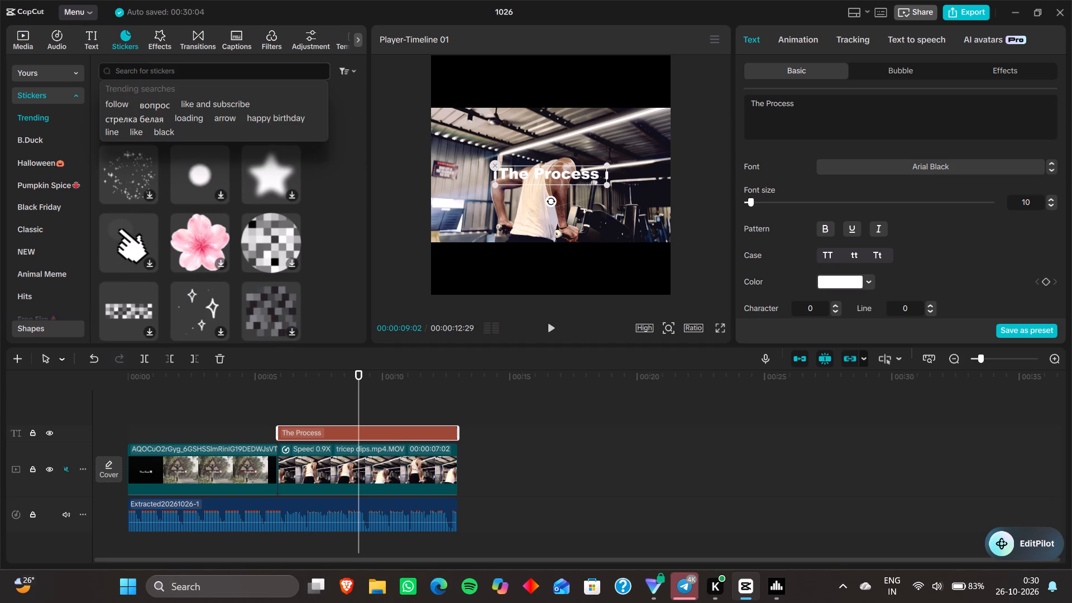
{"action": "type", "text": "skull"}
{"action": "key", "text": "Return"}
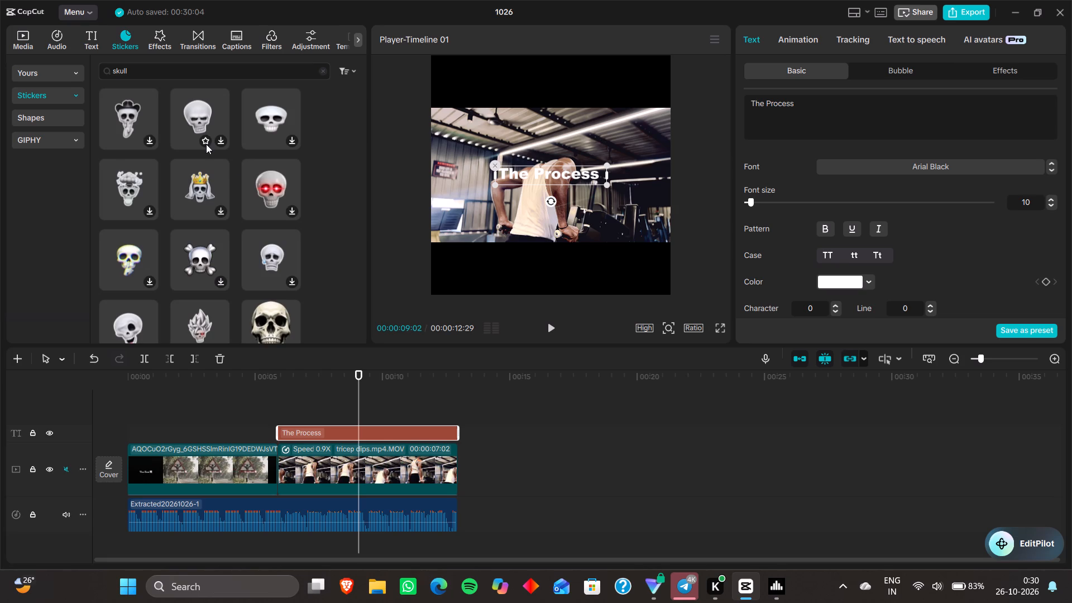
{"action": "scroll", "coordinate": [204, 167], "scroll_direction": "down", "scroll_amount": 1}
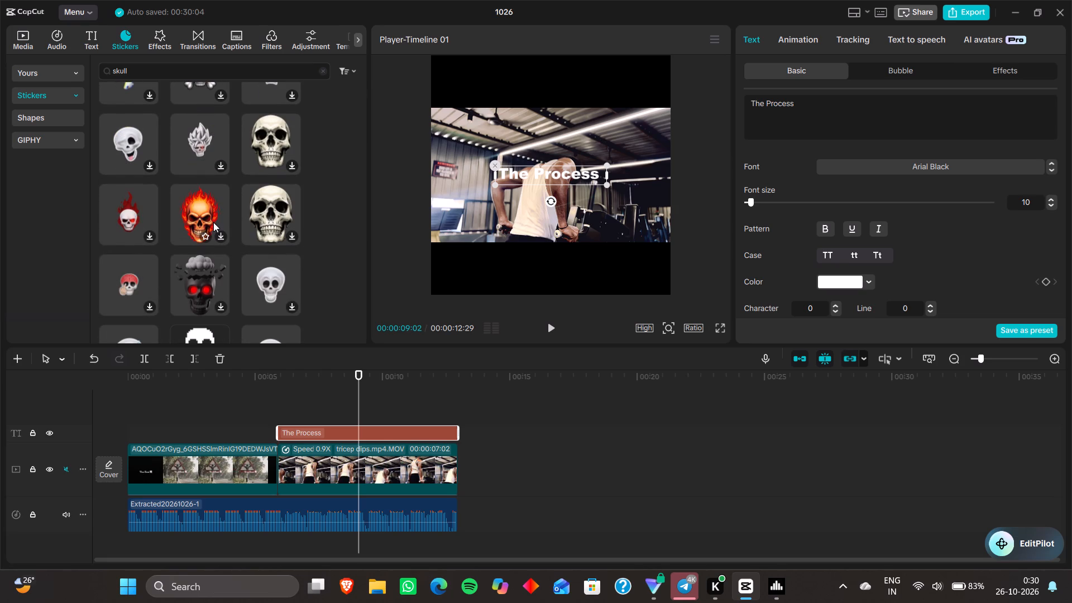
Download the plain white skull sticker and place it on its own track above "The Process" caption.
{"action": "left_click", "coordinate": [289, 300]}
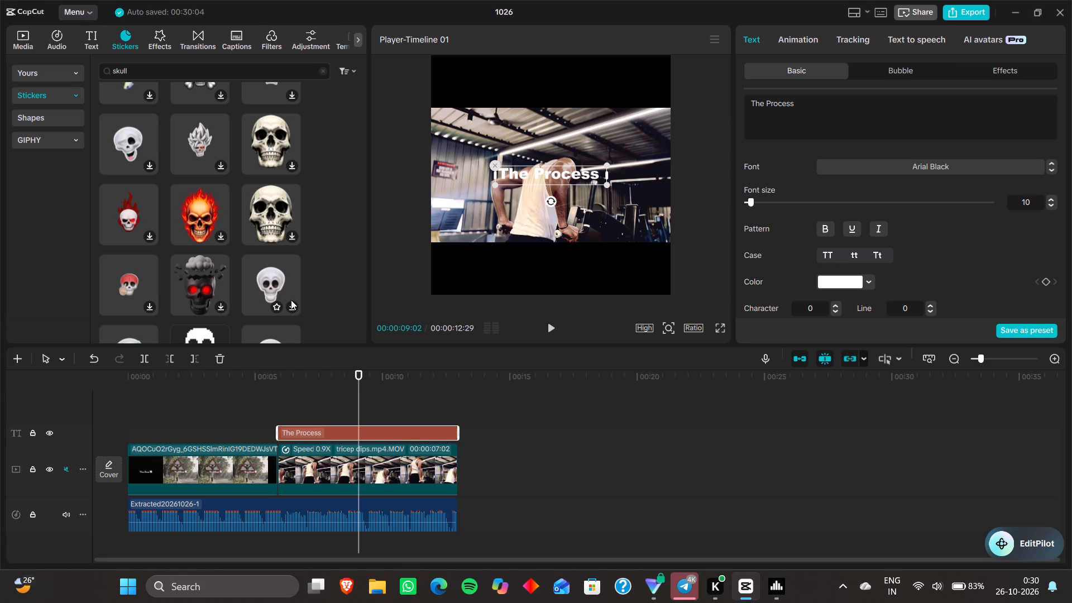
{"action": "left_click", "coordinate": [291, 300]}
{"action": "left_click", "coordinate": [292, 303]}
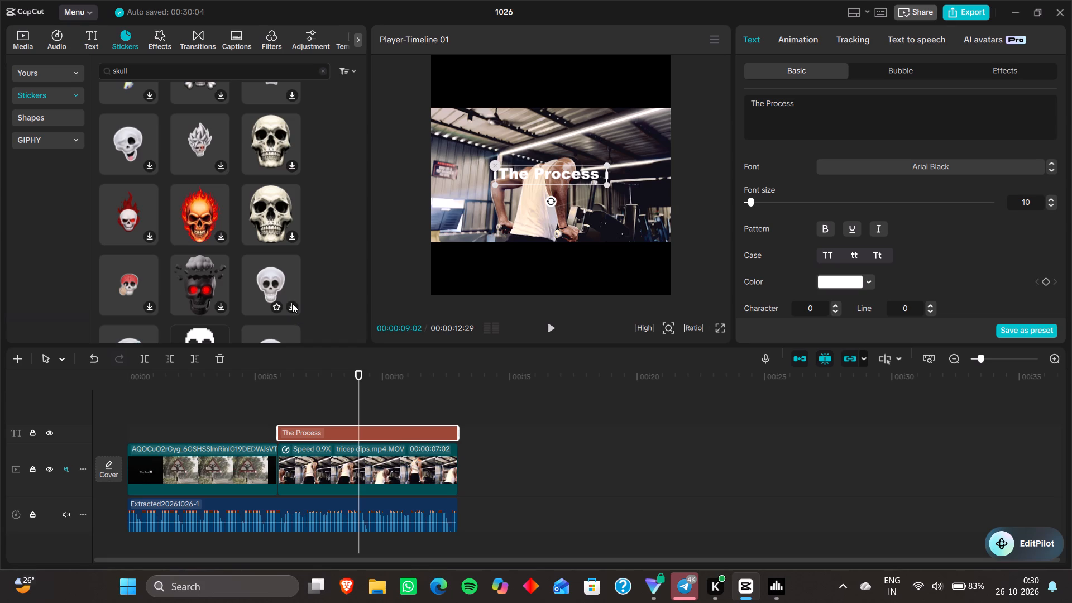
{"action": "left_click", "coordinate": [292, 303]}
{"action": "left_click", "coordinate": [291, 308]}
{"action": "left_click", "coordinate": [270, 277]}
{"action": "left_click_drag", "start_coordinate": [270, 277], "coordinate": [475, 342]}
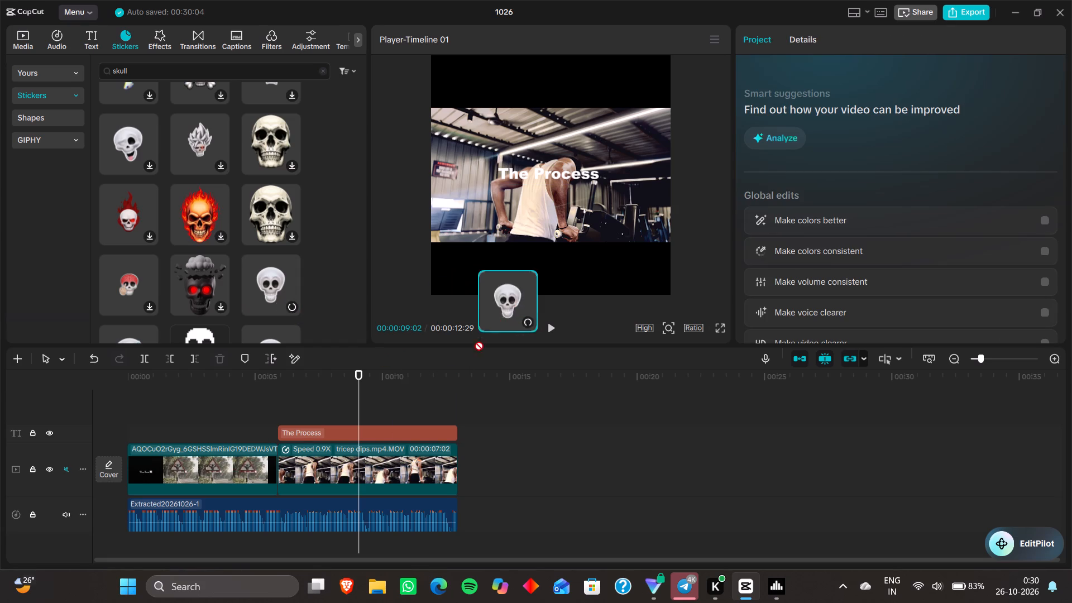
{"action": "left_click_drag", "start_coordinate": [475, 342], "coordinate": [373, 434]}
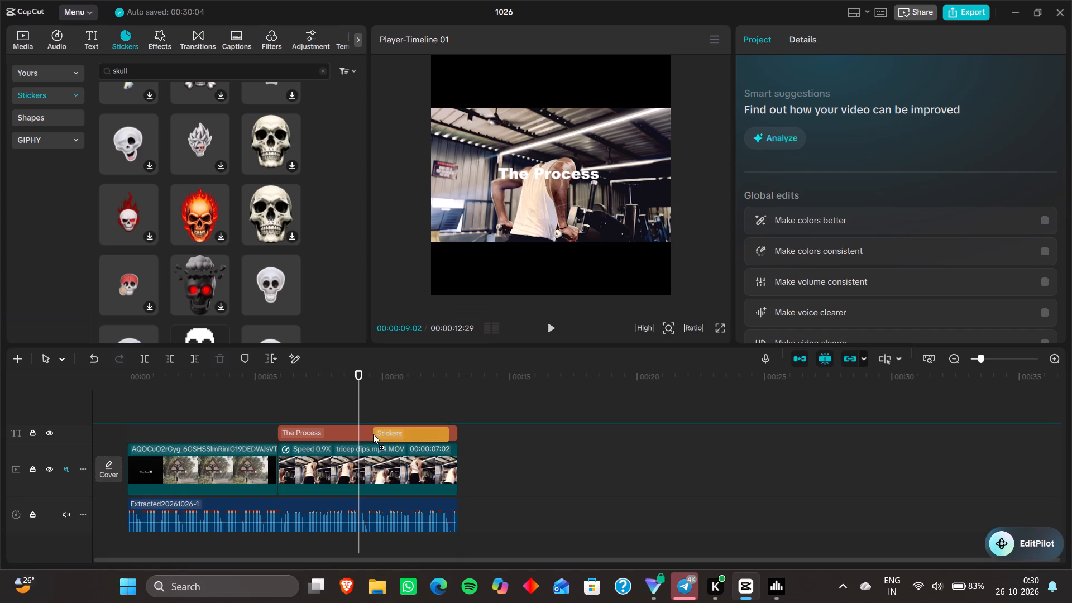
{"action": "left_click_drag", "start_coordinate": [373, 434], "coordinate": [199, 104]}
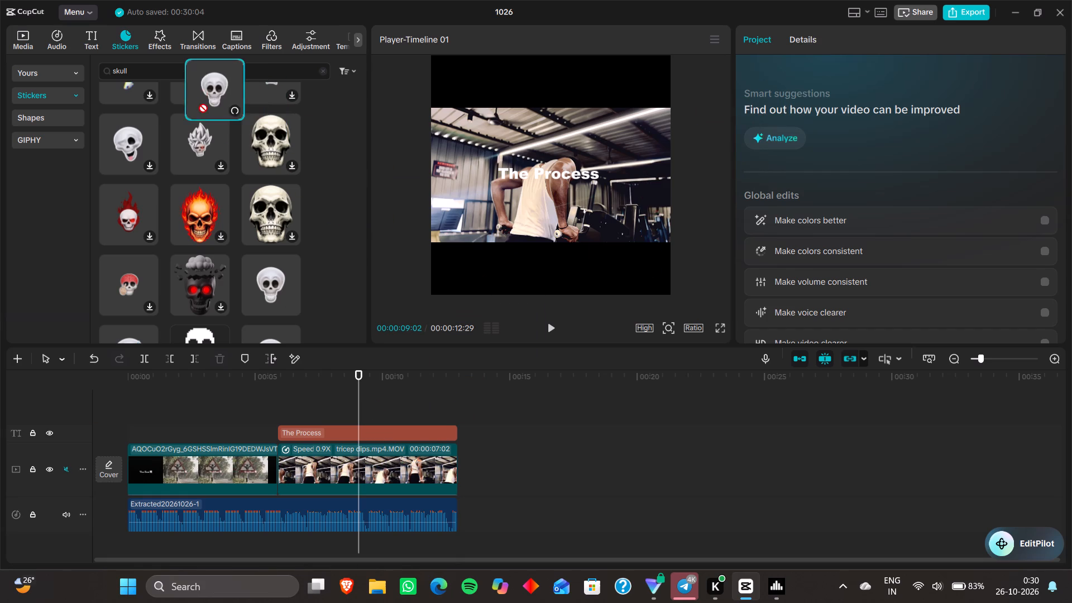
{"action": "left_click_drag", "start_coordinate": [199, 104], "coordinate": [317, 433]}
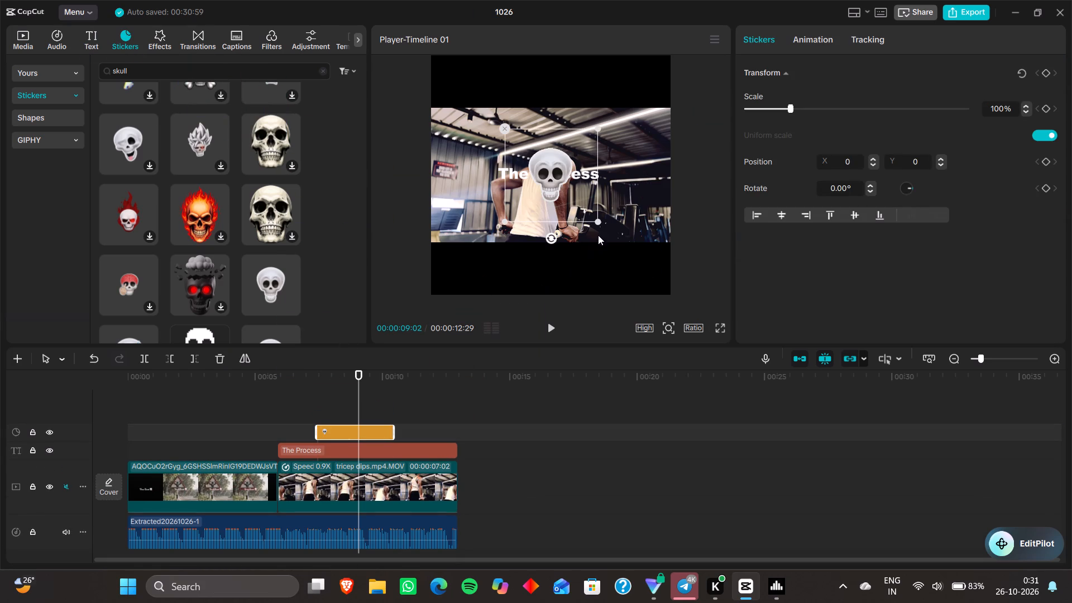
Scale the skull sticker down to 29% and place it just after the "The Process" caption, at about X 962, Y 0.
{"action": "left_click_drag", "start_coordinate": [598, 223], "coordinate": [563, 198]}
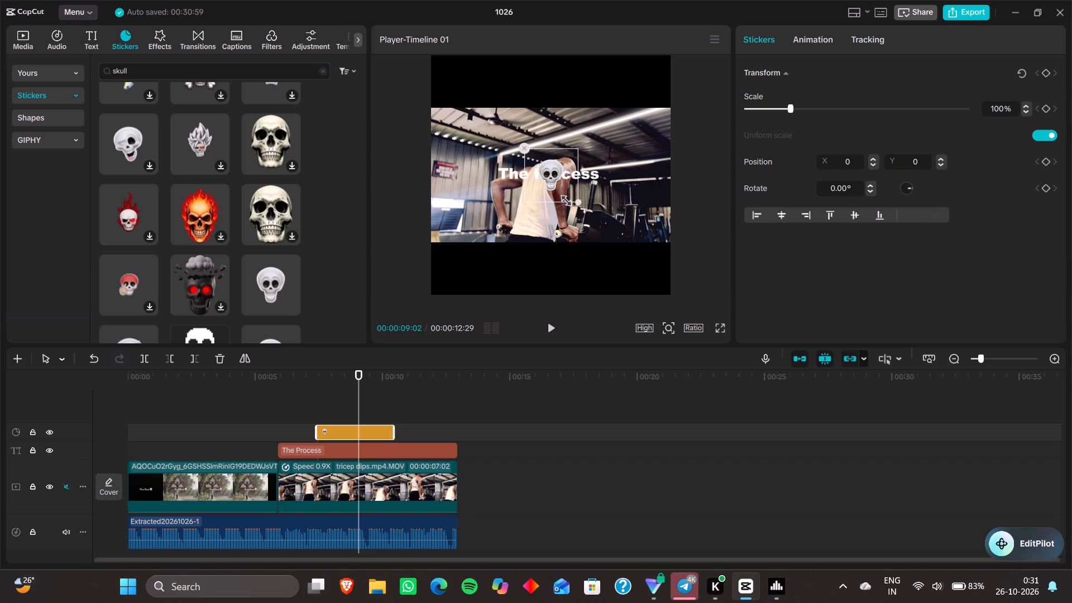
{"action": "left_click_drag", "start_coordinate": [563, 198], "coordinate": [553, 188]}
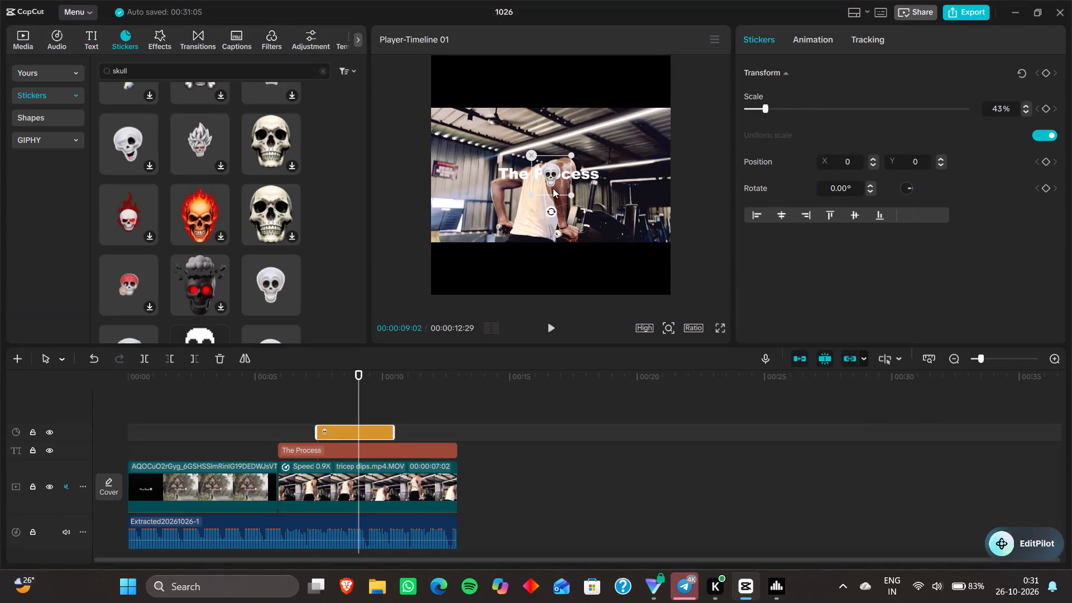
{"action": "left_click_drag", "start_coordinate": [553, 181], "coordinate": [613, 181]}
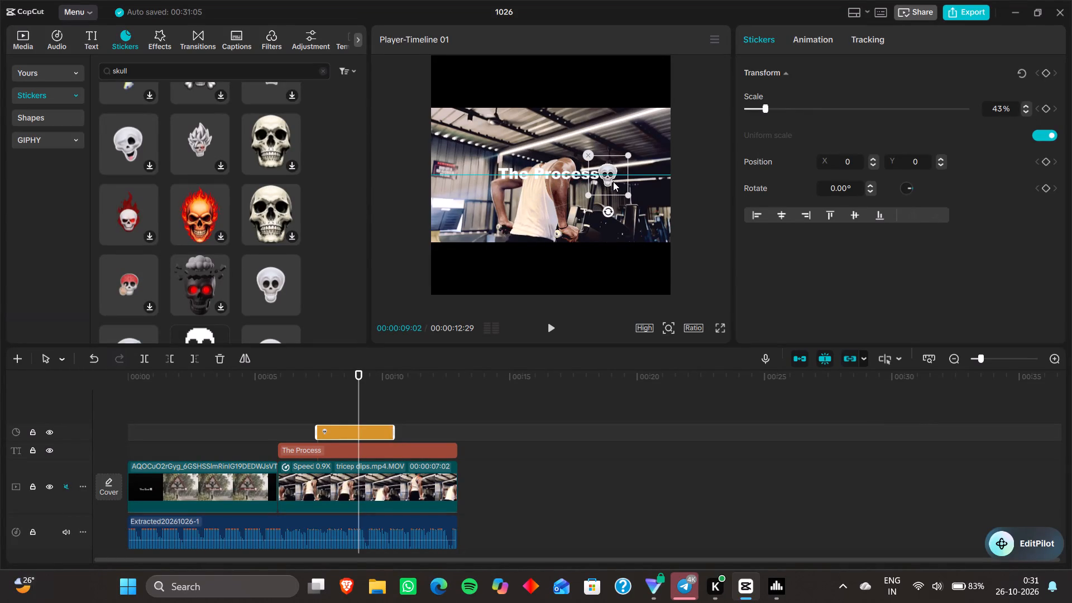
{"action": "left_click_drag", "start_coordinate": [613, 181], "coordinate": [621, 180]}
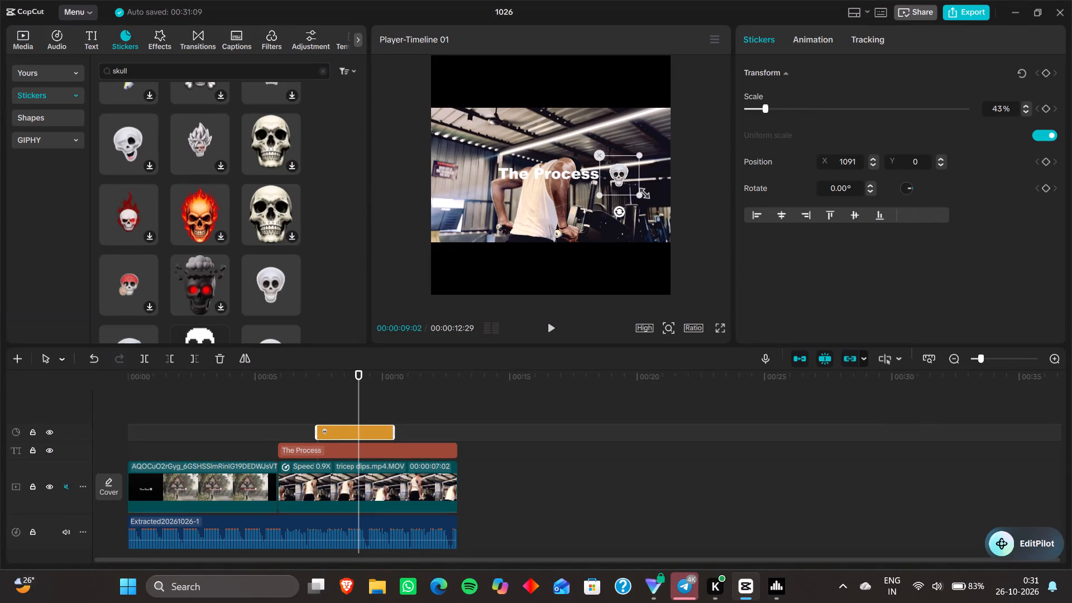
{"action": "left_click_drag", "start_coordinate": [640, 196], "coordinate": [626, 185]}
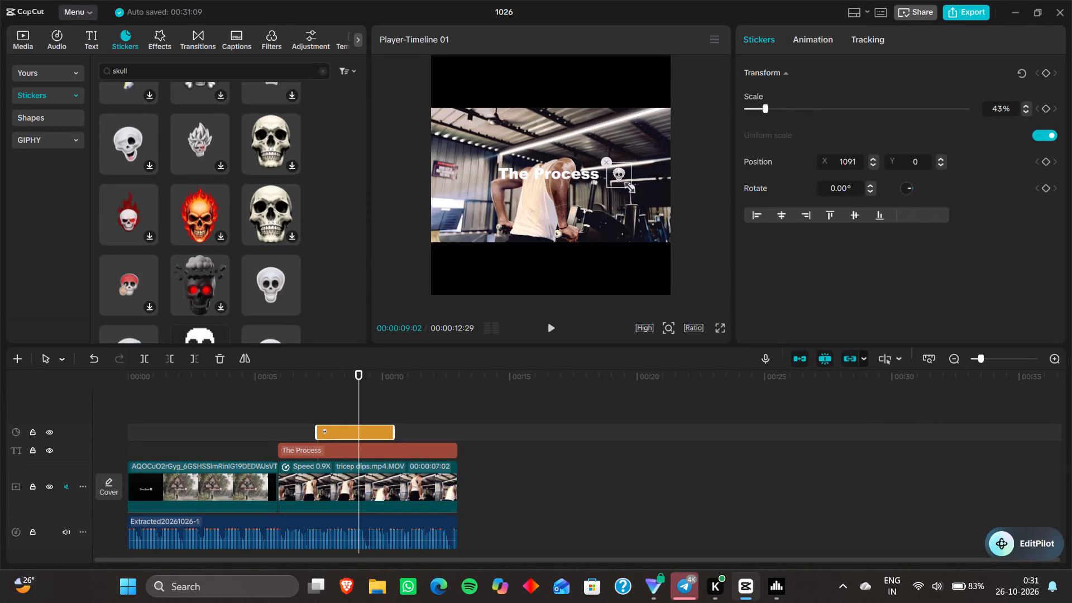
{"action": "left_click_drag", "start_coordinate": [626, 185], "coordinate": [628, 187]}
{"action": "left_click_drag", "start_coordinate": [621, 173], "coordinate": [606, 173]}
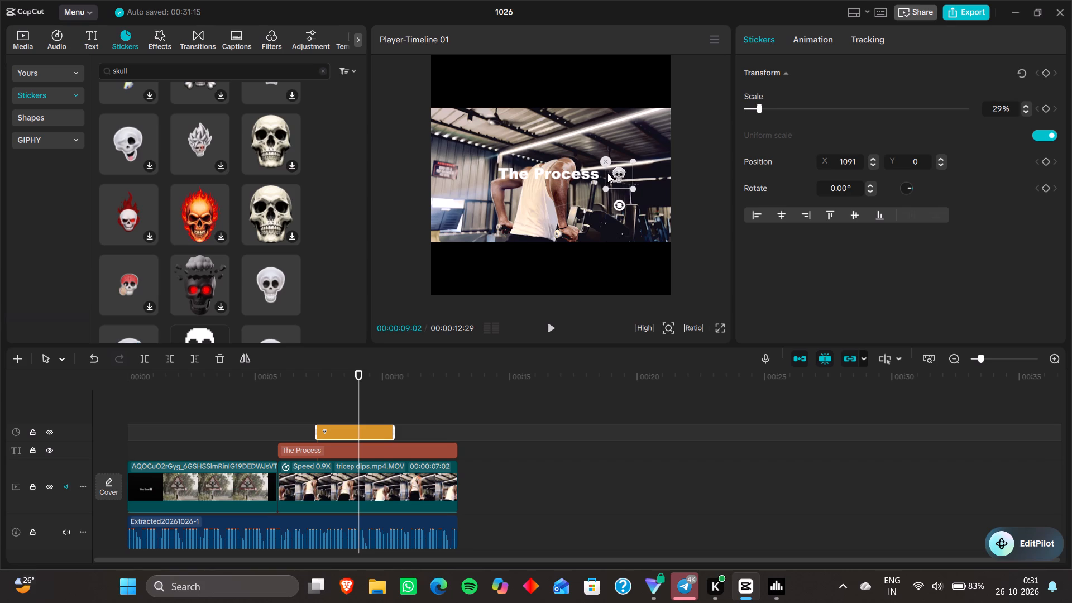
{"action": "left_click_drag", "start_coordinate": [622, 173], "coordinate": [612, 174]}
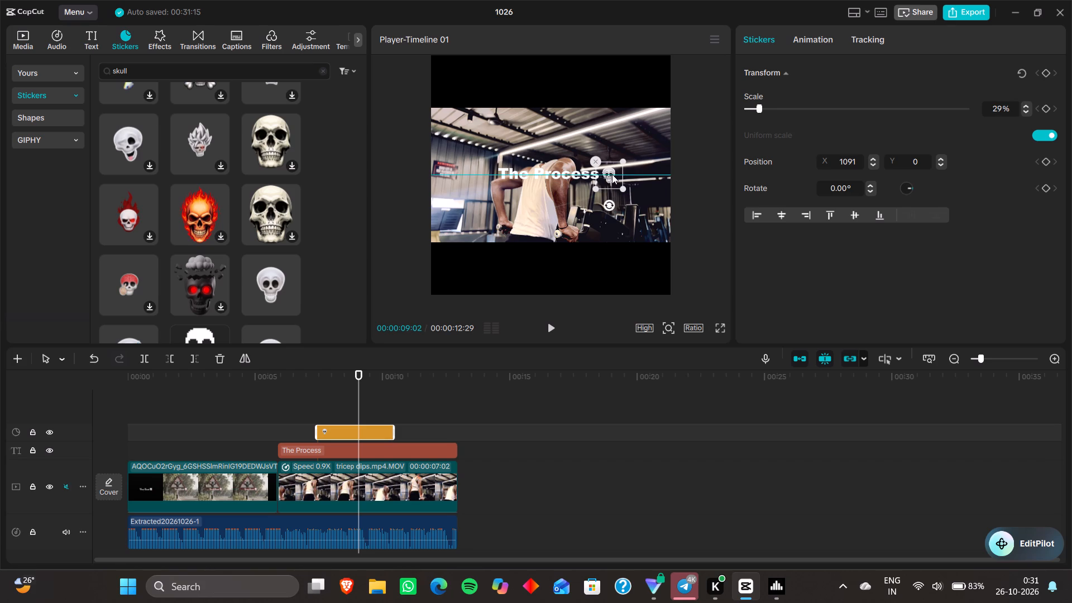
{"action": "left_click_drag", "start_coordinate": [612, 174], "coordinate": [614, 175]}
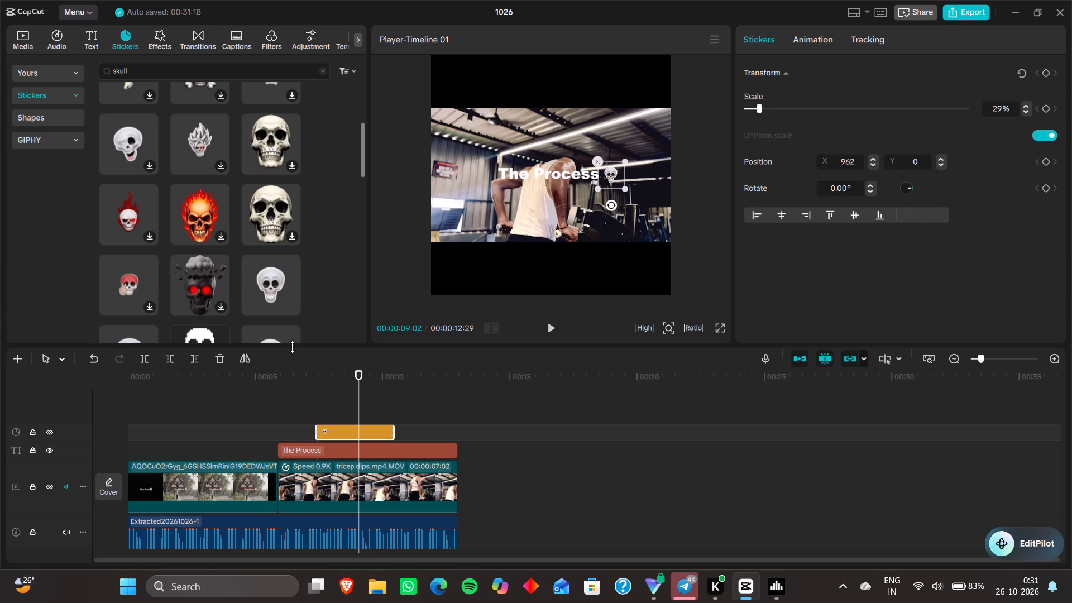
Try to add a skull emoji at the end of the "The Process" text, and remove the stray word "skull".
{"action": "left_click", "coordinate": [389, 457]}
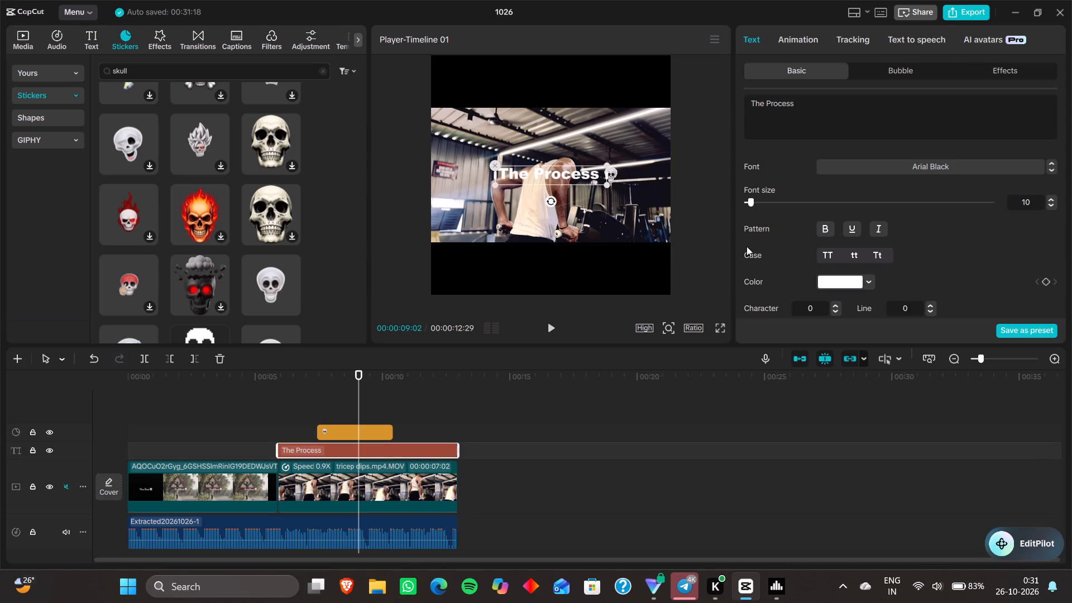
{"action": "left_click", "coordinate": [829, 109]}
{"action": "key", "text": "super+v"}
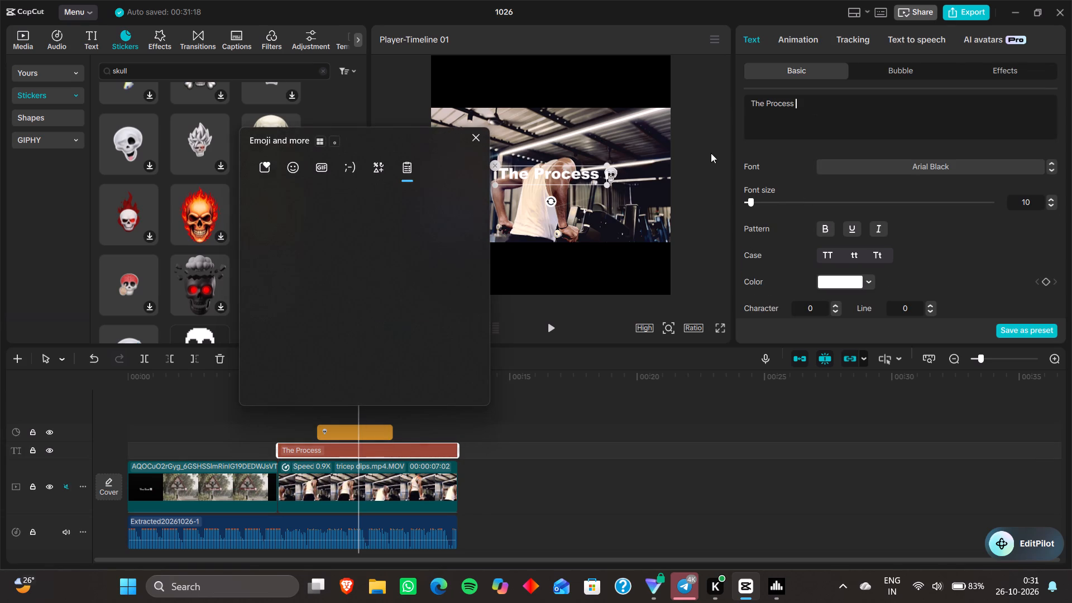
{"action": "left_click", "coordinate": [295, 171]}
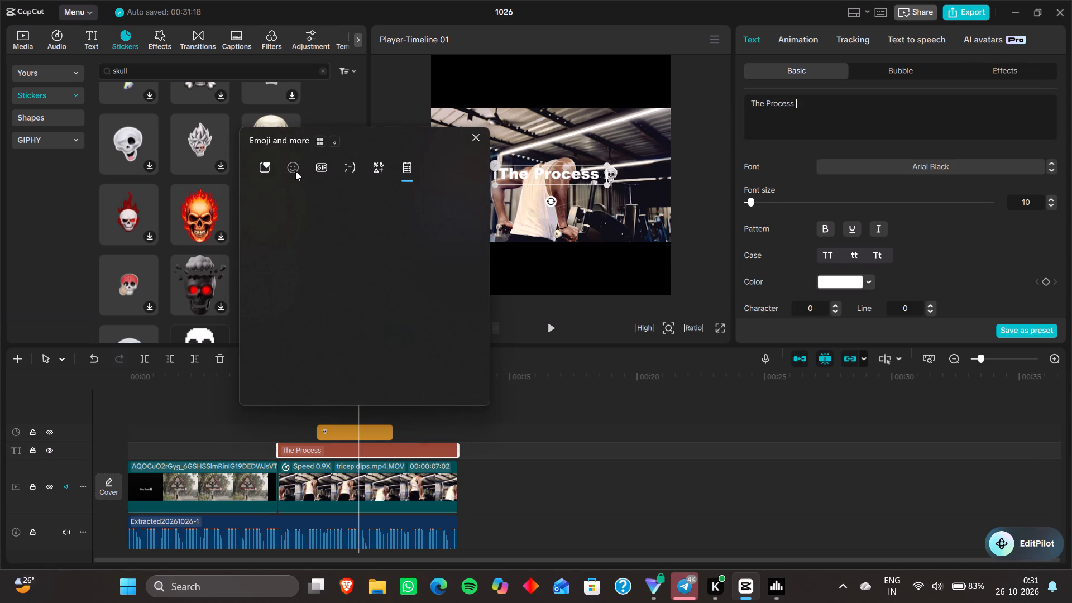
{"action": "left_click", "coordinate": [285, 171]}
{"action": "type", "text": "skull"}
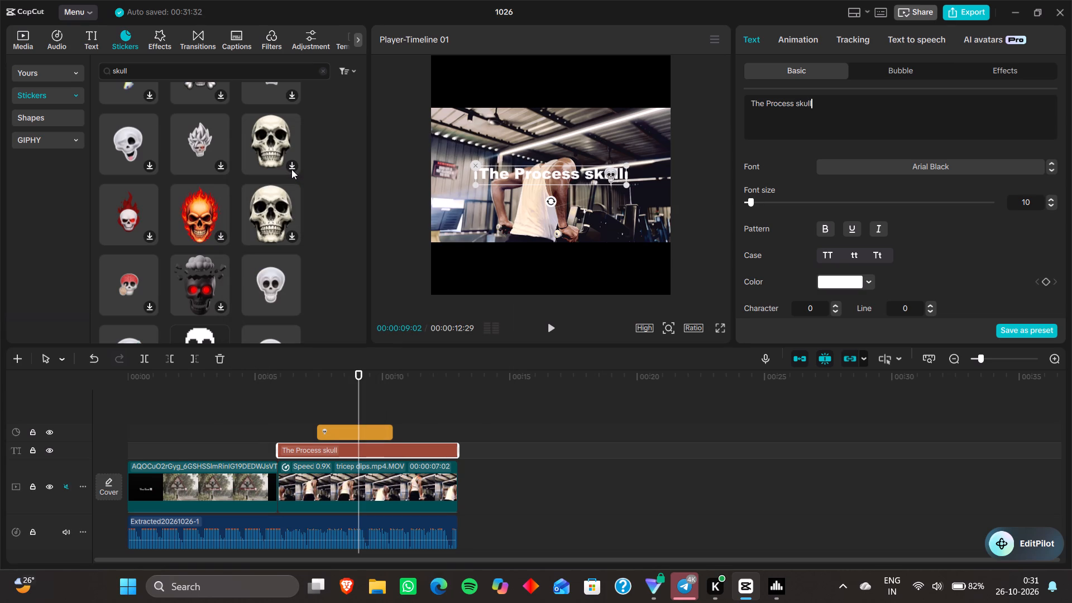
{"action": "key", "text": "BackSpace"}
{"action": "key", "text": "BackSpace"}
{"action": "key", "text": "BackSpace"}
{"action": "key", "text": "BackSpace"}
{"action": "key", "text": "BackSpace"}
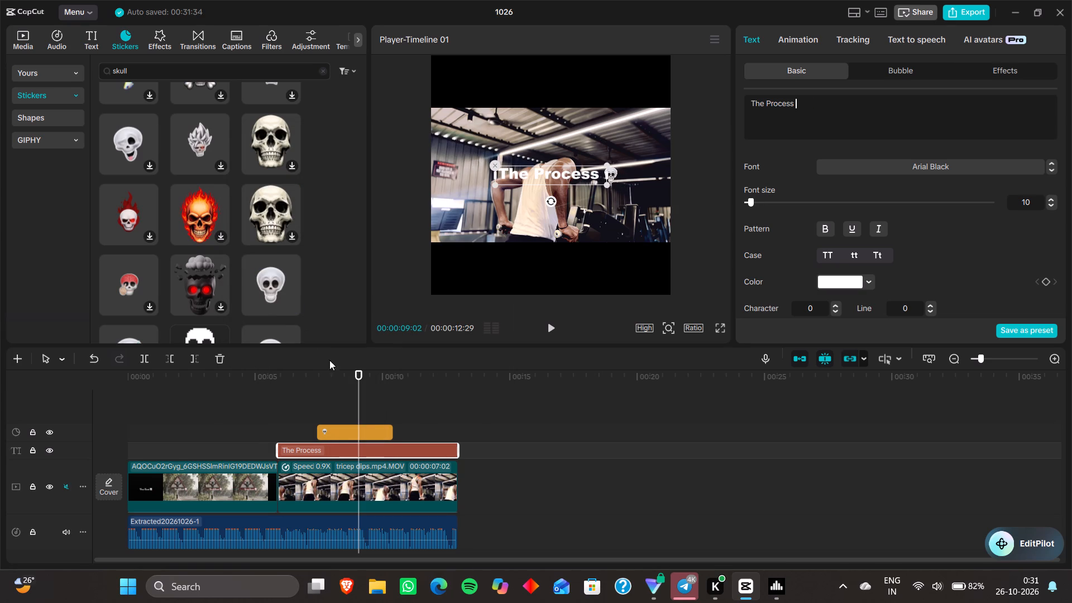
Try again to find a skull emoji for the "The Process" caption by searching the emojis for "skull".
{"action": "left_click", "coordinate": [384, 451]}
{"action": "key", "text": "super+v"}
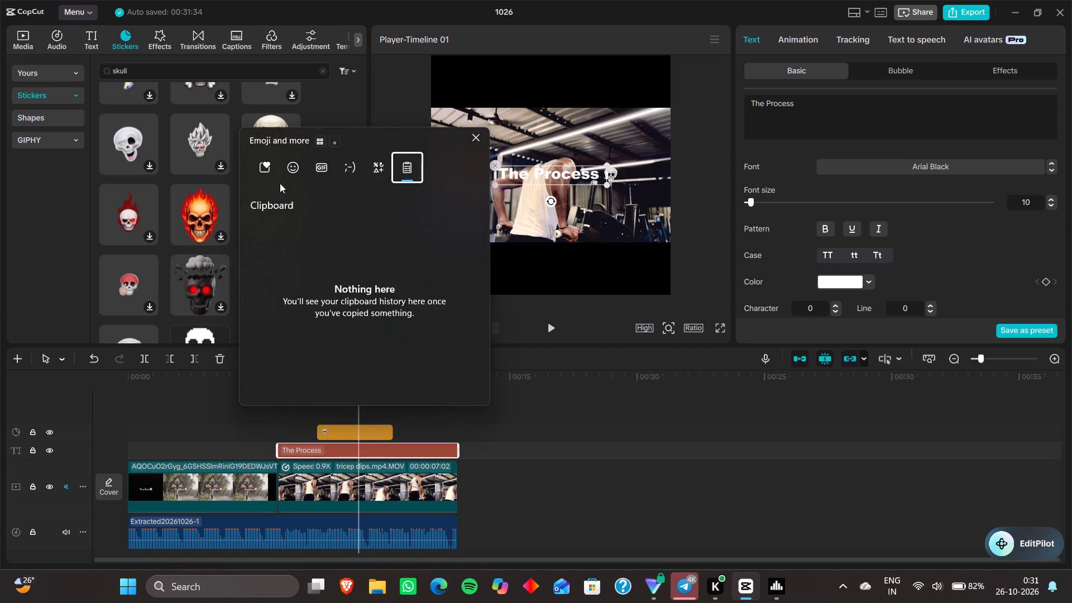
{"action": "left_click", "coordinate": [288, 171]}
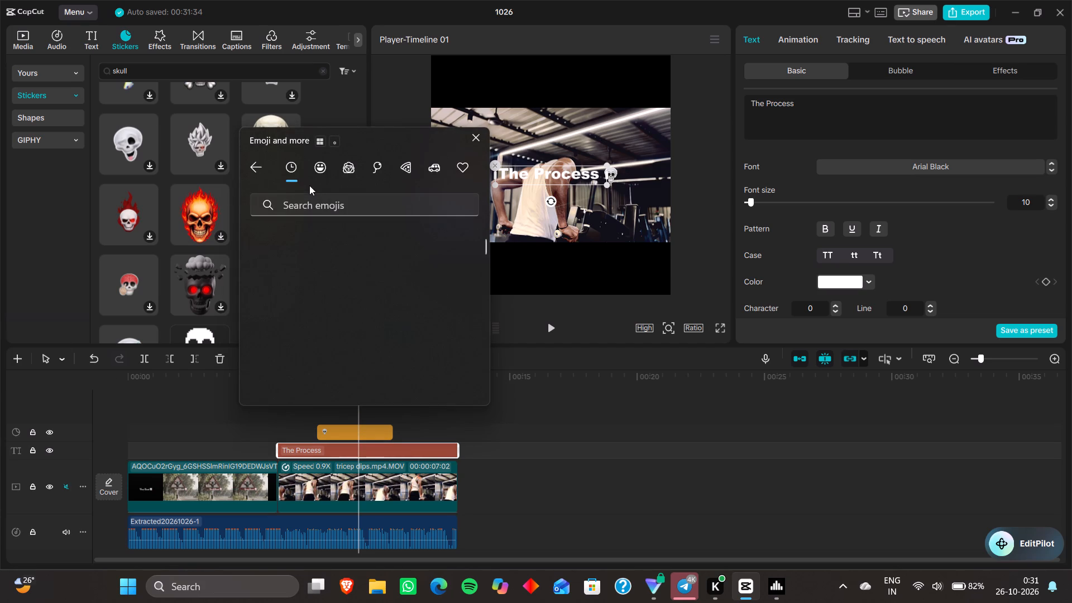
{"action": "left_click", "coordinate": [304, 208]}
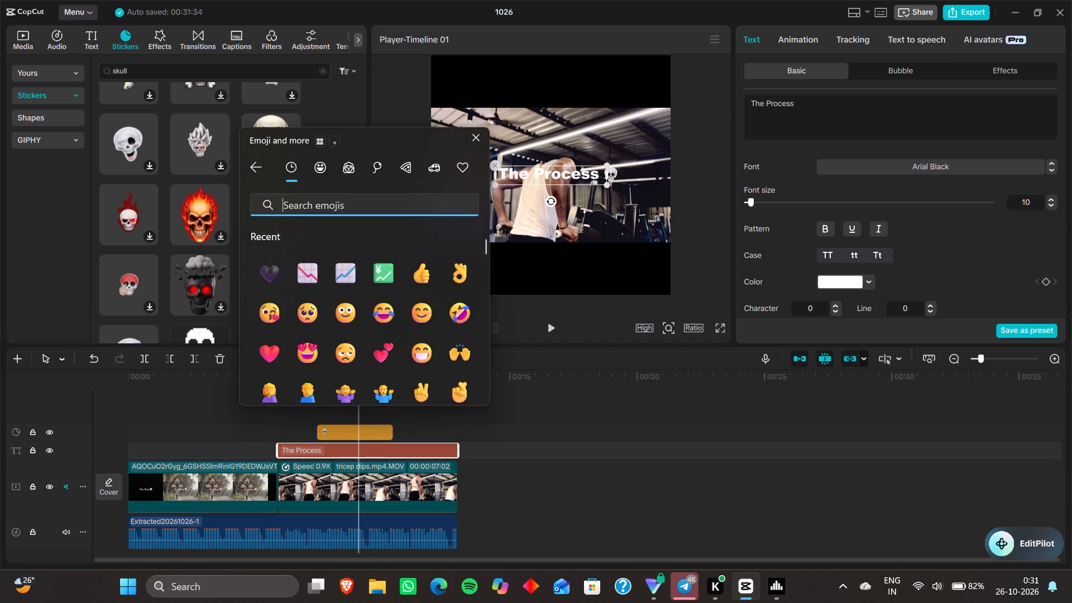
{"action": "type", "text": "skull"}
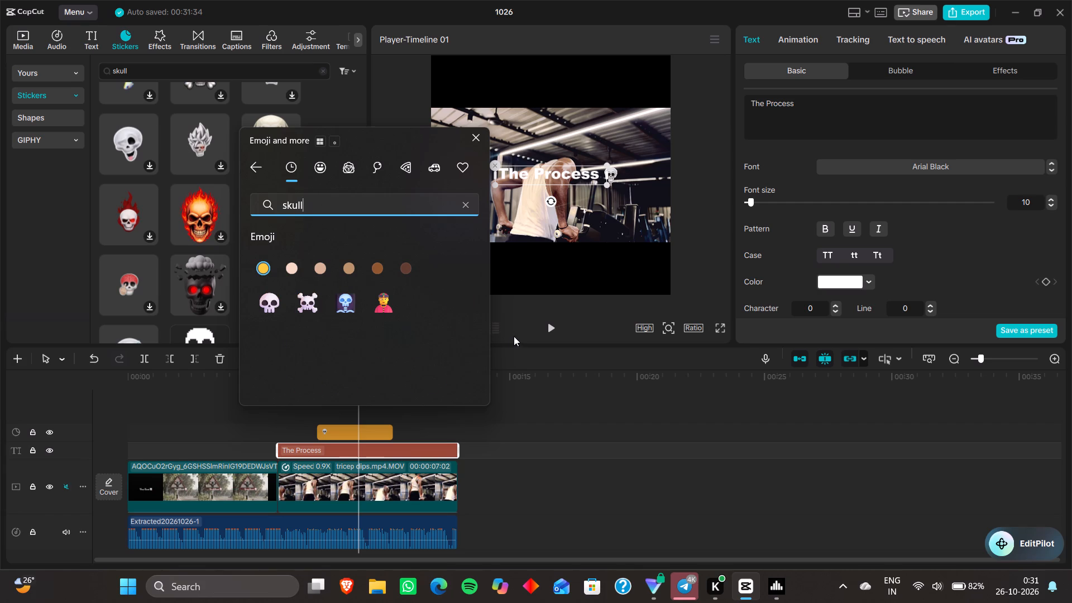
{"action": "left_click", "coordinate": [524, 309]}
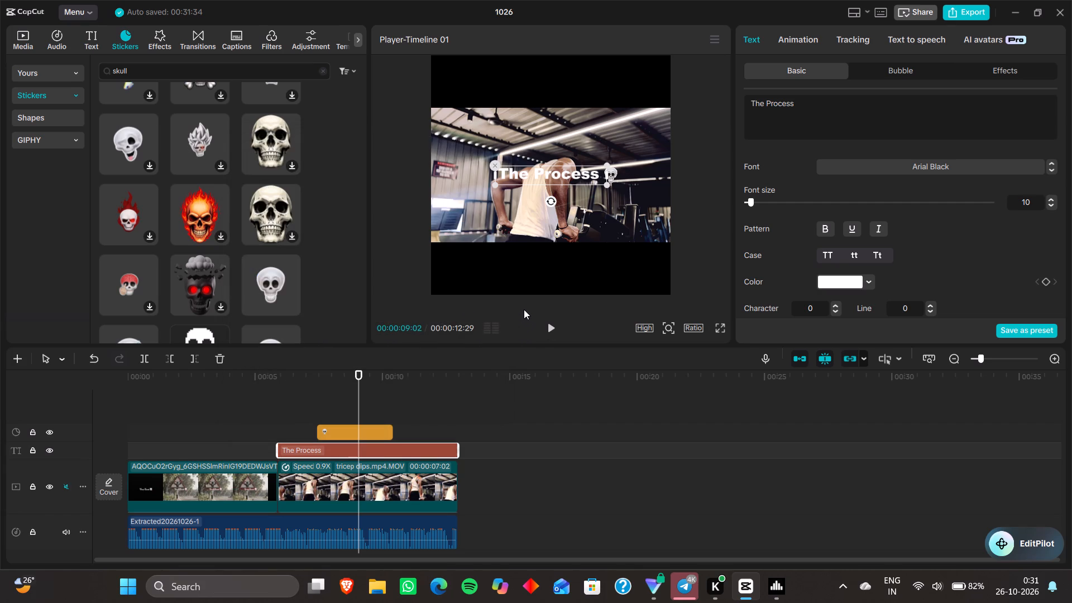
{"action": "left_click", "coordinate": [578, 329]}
Extend both ends of the skull sticker clip to match the "The Process" caption, ending at 00:00:12:29.
{"action": "left_click_drag", "start_coordinate": [318, 431], "coordinate": [289, 434]}
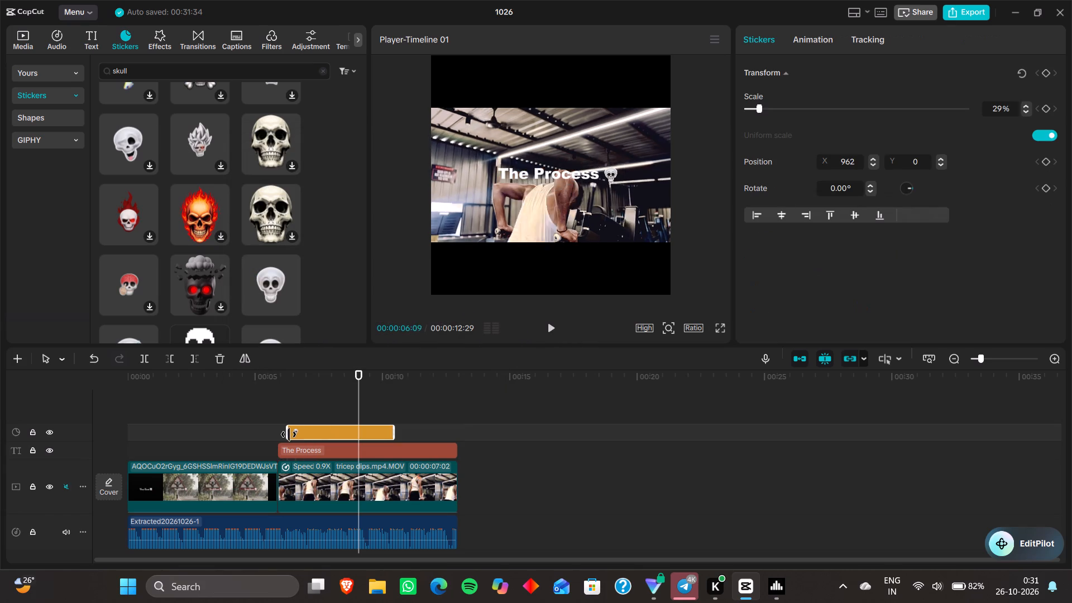
{"action": "left_click_drag", "start_coordinate": [289, 434], "coordinate": [283, 434]}
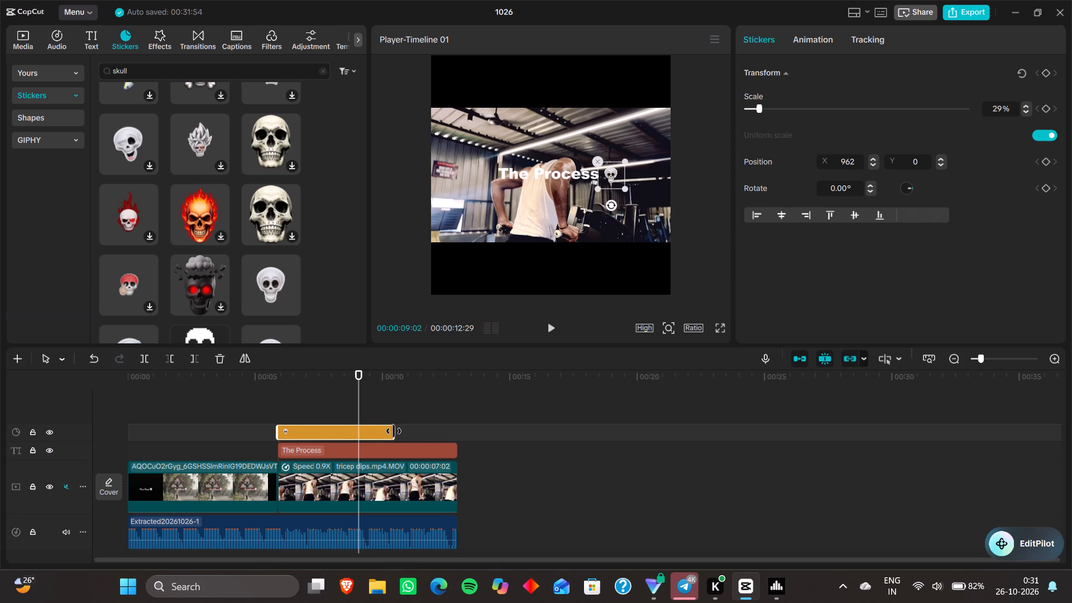
{"action": "left_click_drag", "start_coordinate": [394, 431], "coordinate": [452, 446]}
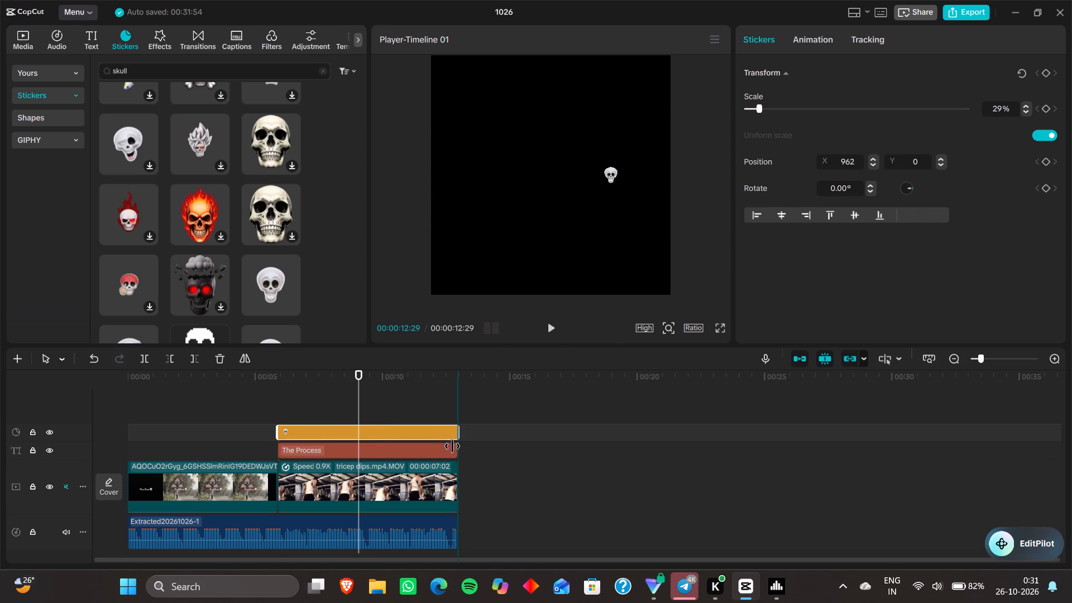
Align the ends of the skull sticker and "The Process" caption with the end of the tricep dips clip at 00:00:12:29.
{"action": "left_click_drag", "start_coordinate": [452, 446], "coordinate": [446, 448]}
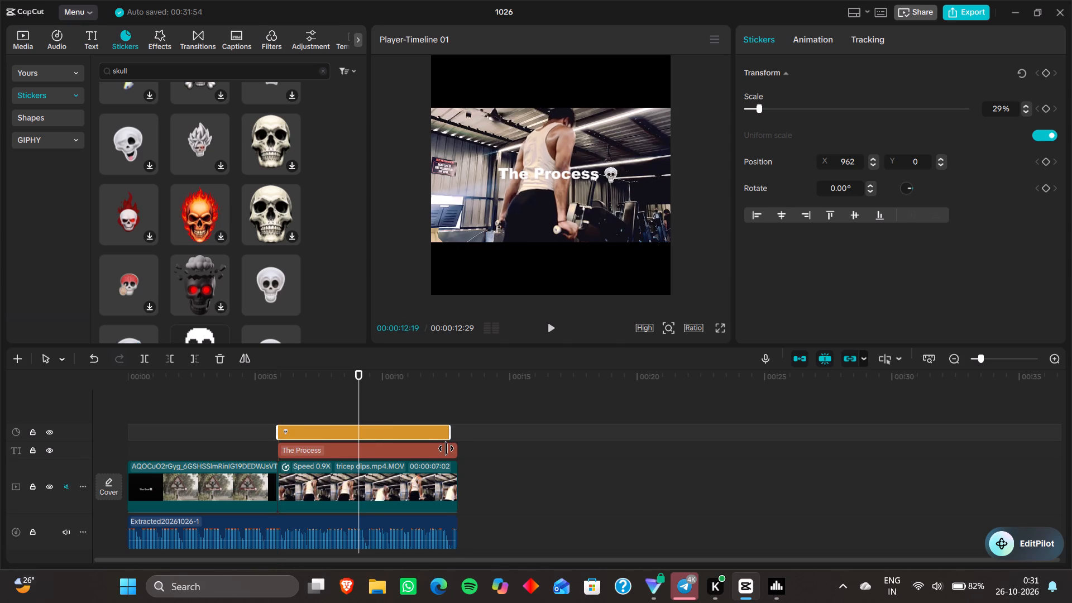
{"action": "left_click_drag", "start_coordinate": [446, 448], "coordinate": [450, 451]}
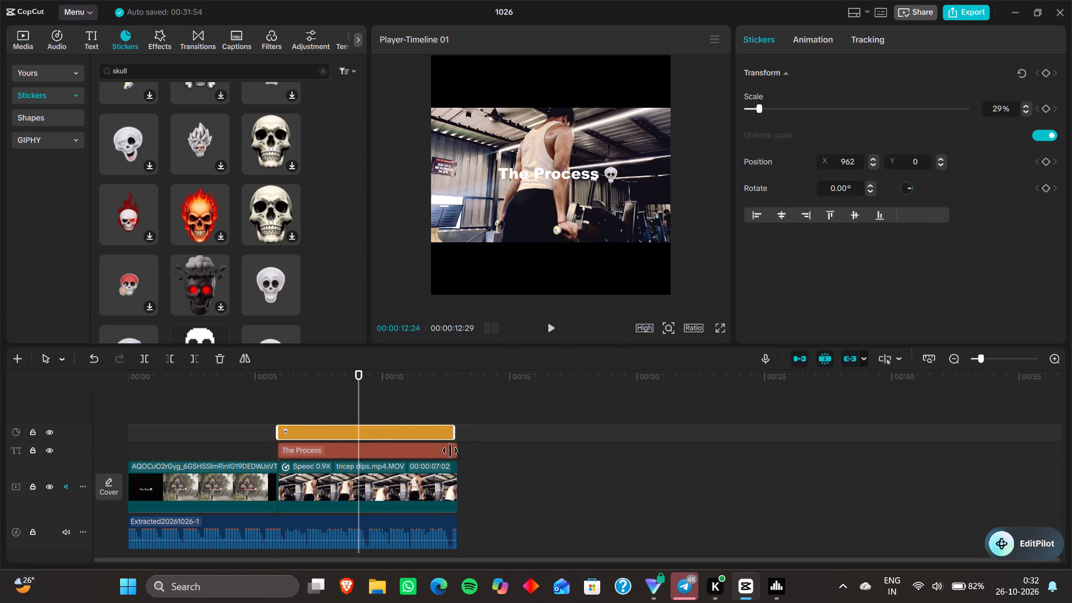
{"action": "left_click_drag", "start_coordinate": [450, 451], "coordinate": [449, 451]}
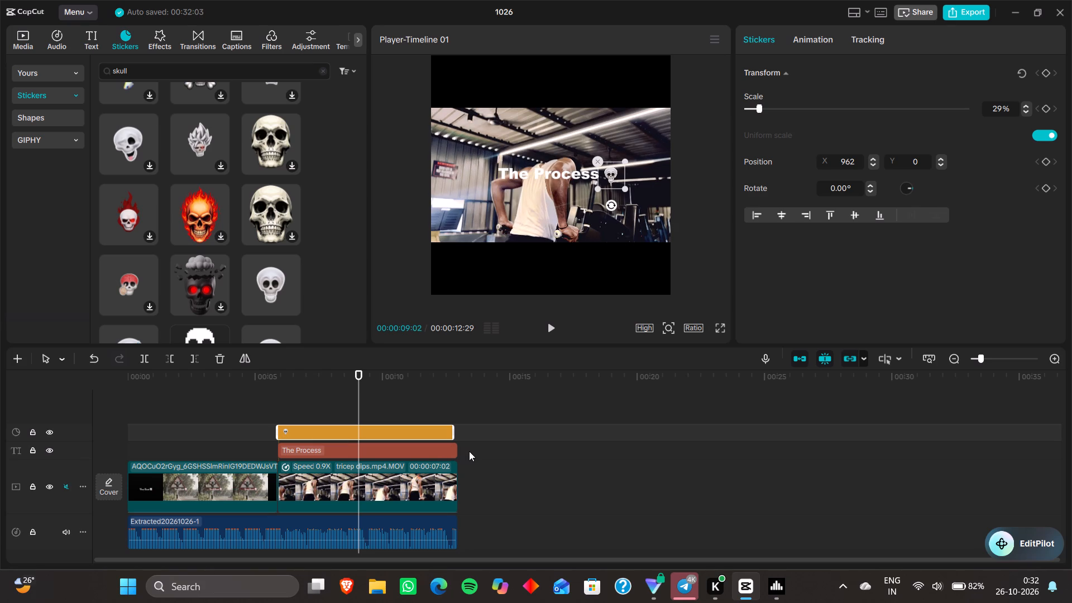
{"action": "left_click", "coordinate": [457, 449]}
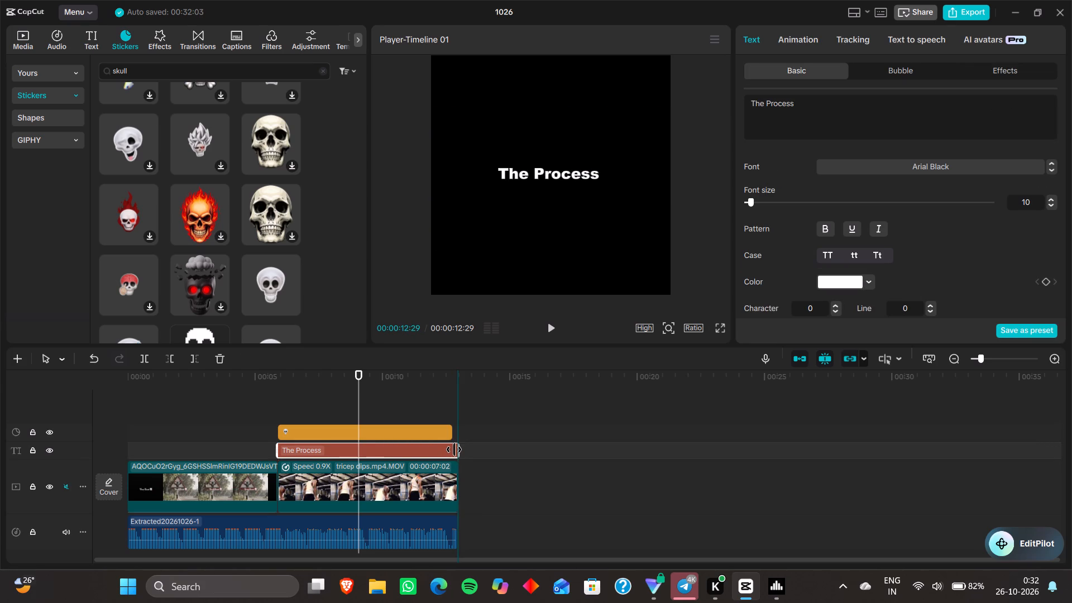
{"action": "double_click", "coordinate": [449, 431]}
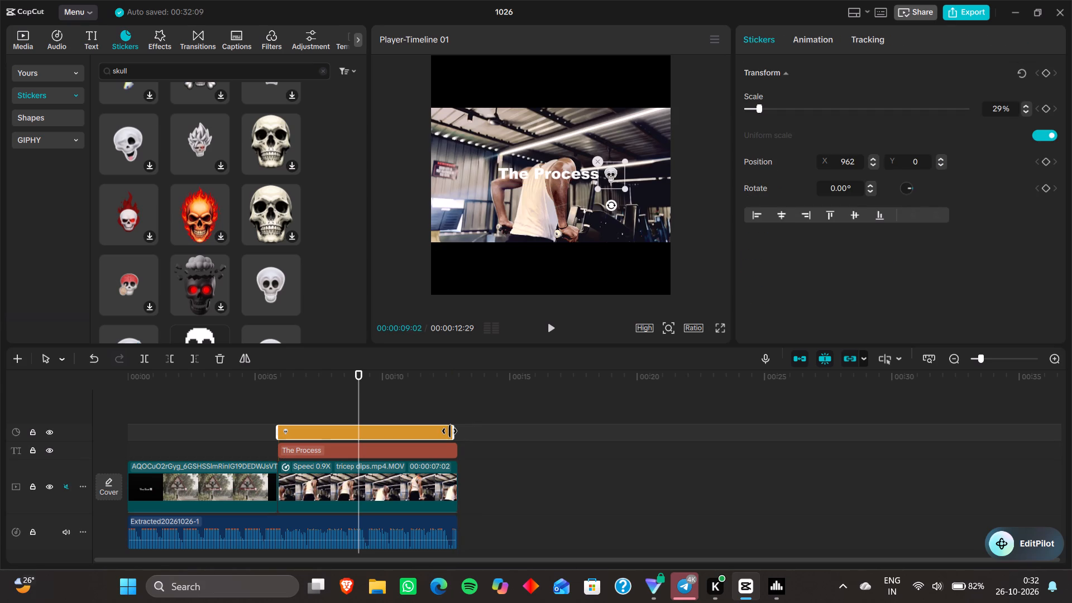
{"action": "left_click_drag", "start_coordinate": [449, 431], "coordinate": [454, 436]}
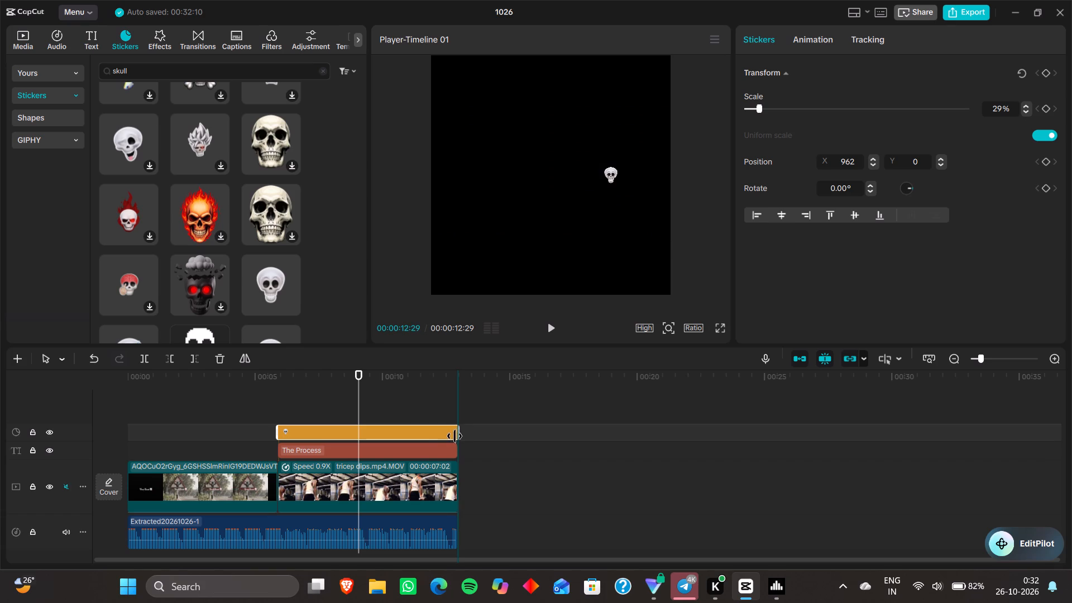
{"action": "left_click_drag", "start_coordinate": [454, 436], "coordinate": [452, 439]}
{"action": "left_click_drag", "start_coordinate": [452, 439], "coordinate": [452, 439]}
{"action": "left_click_drag", "start_coordinate": [456, 446], "coordinate": [491, 468]}
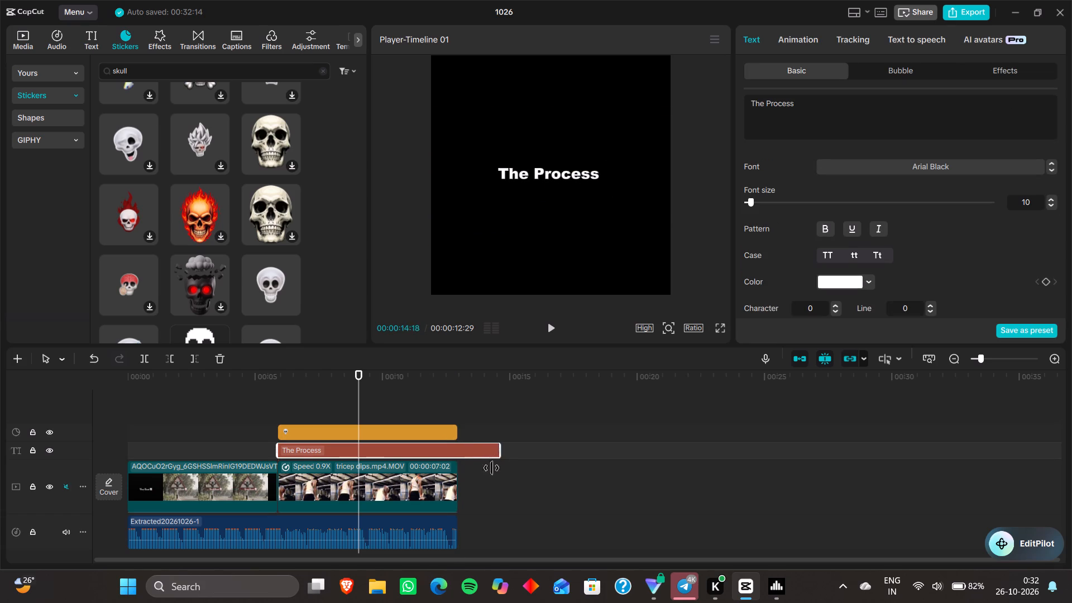
{"action": "left_click_drag", "start_coordinate": [491, 468], "coordinate": [456, 490]}
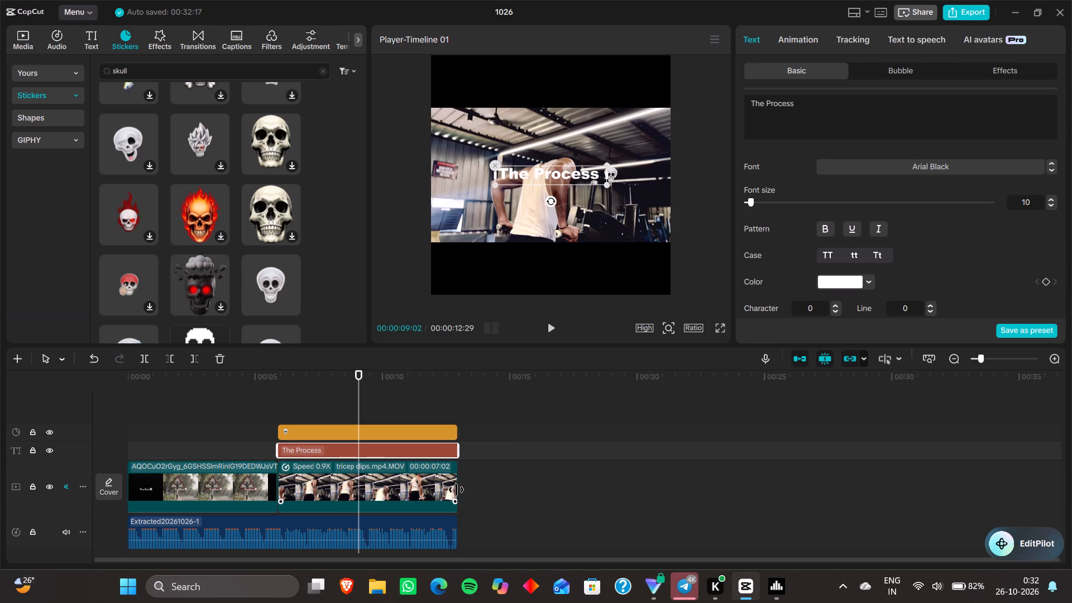
Play the whole video full screen from the start to review it, and return to the editor.
{"action": "key", "text": "Up"}
{"action": "key", "text": "Up"}
{"action": "key", "text": "Up"}
{"action": "key", "text": "Up"}
{"action": "key", "text": "Up"}
{"action": "key", "text": "Up"}
{"action": "key", "text": "Up"}
{"action": "key", "text": "Up"}
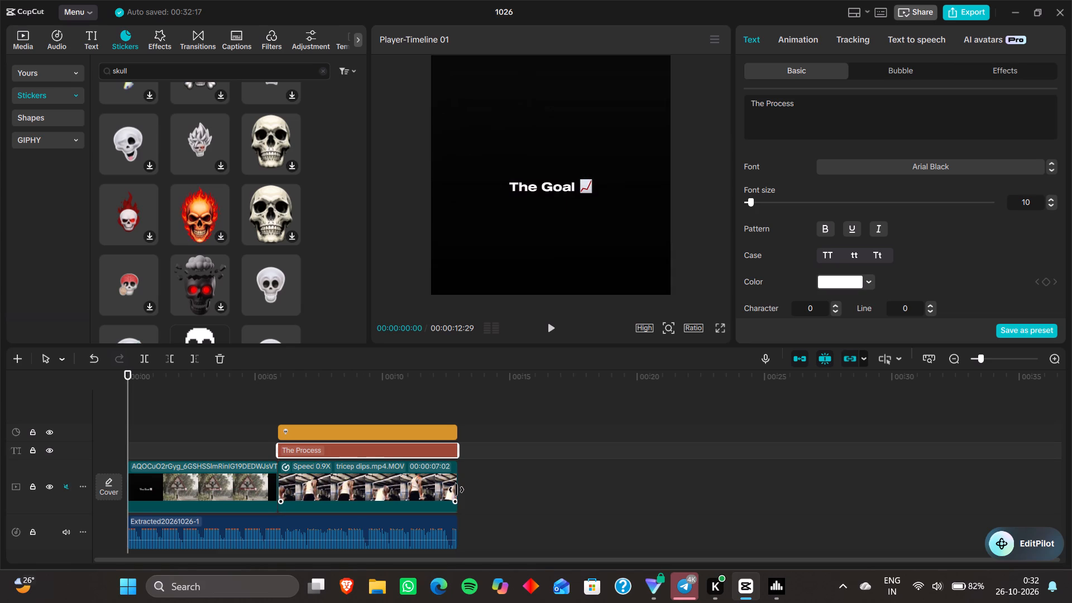
{"action": "left_click", "coordinate": [724, 331]}
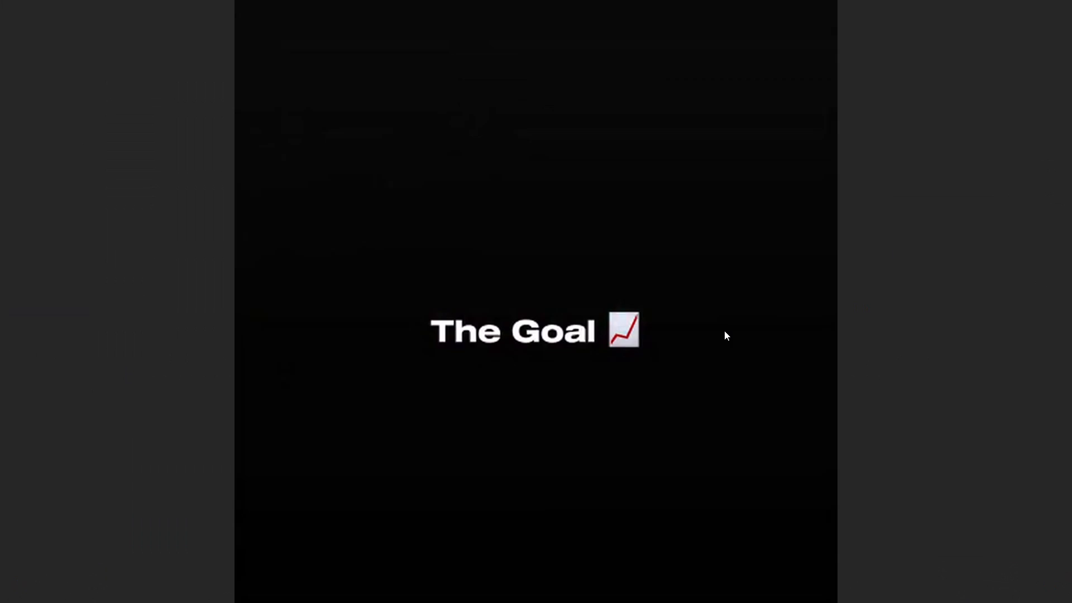
{"action": "key", "text": "space"}
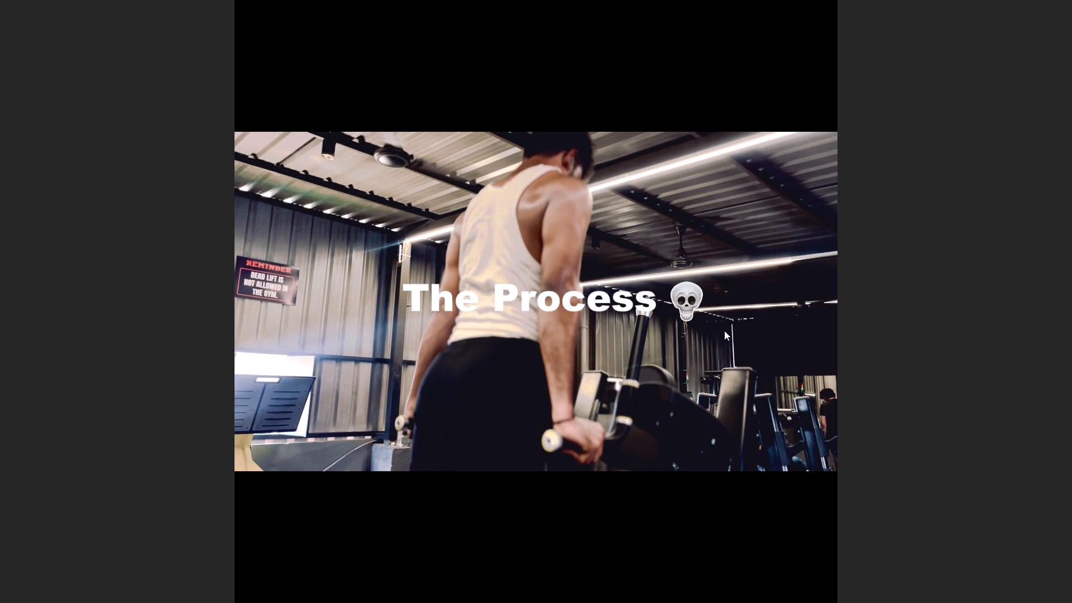
{"action": "left_click", "coordinate": [933, 280]}
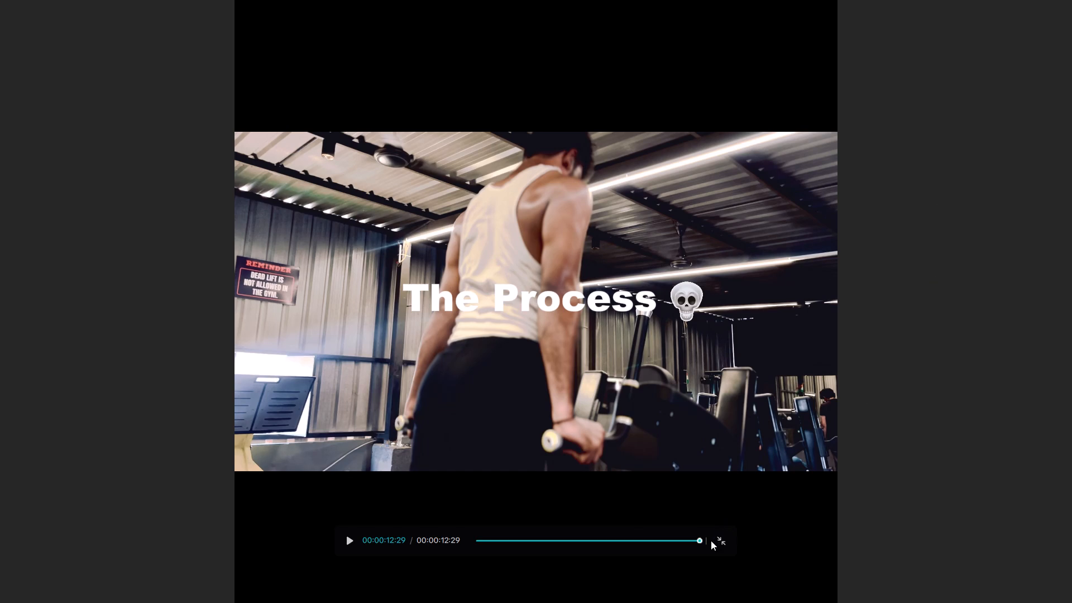
{"action": "left_click", "coordinate": [722, 537]}
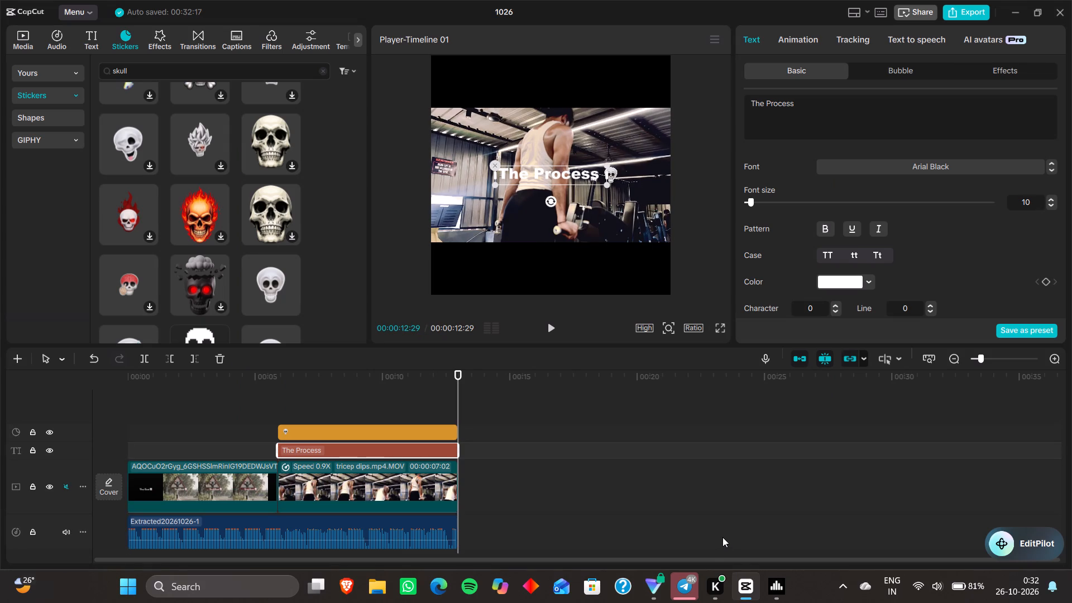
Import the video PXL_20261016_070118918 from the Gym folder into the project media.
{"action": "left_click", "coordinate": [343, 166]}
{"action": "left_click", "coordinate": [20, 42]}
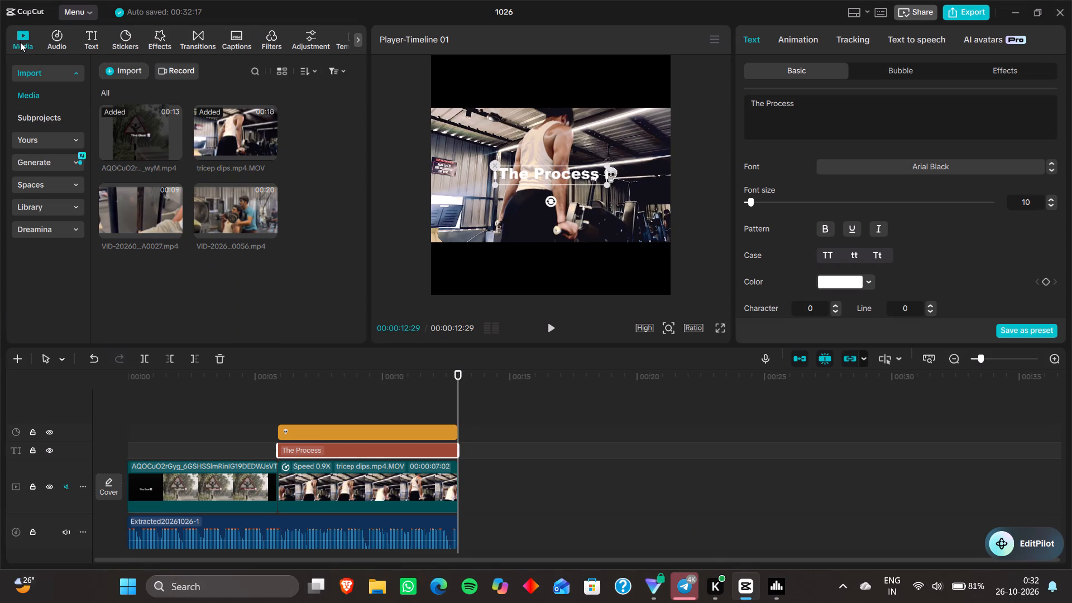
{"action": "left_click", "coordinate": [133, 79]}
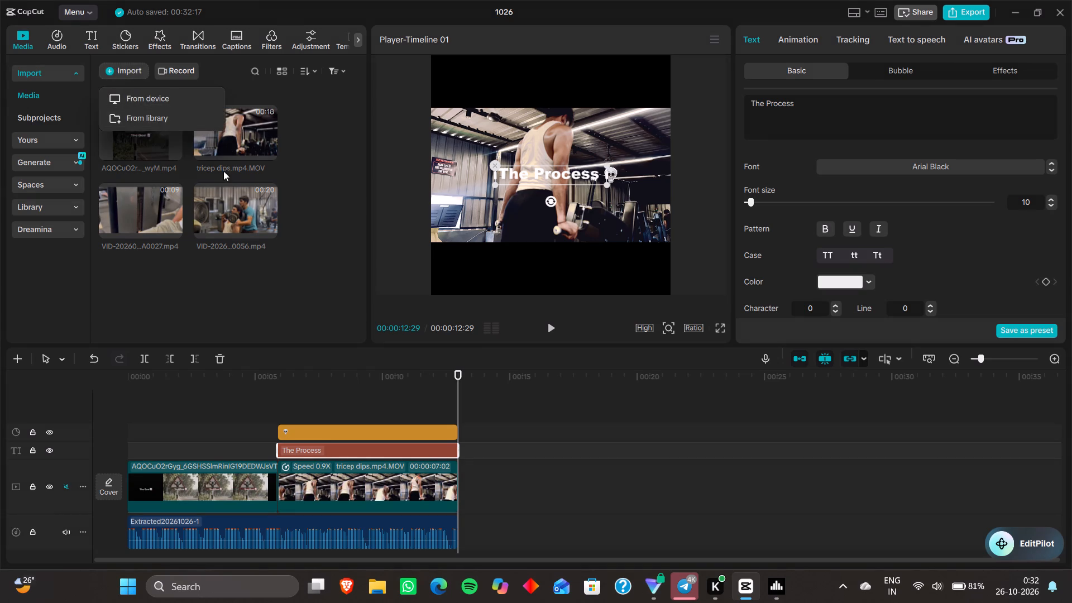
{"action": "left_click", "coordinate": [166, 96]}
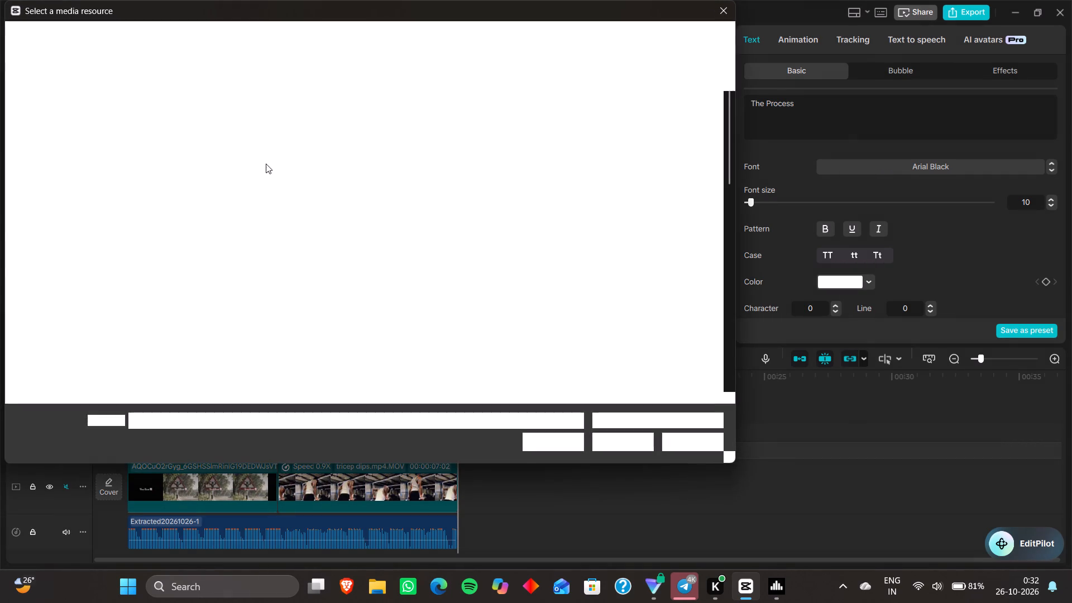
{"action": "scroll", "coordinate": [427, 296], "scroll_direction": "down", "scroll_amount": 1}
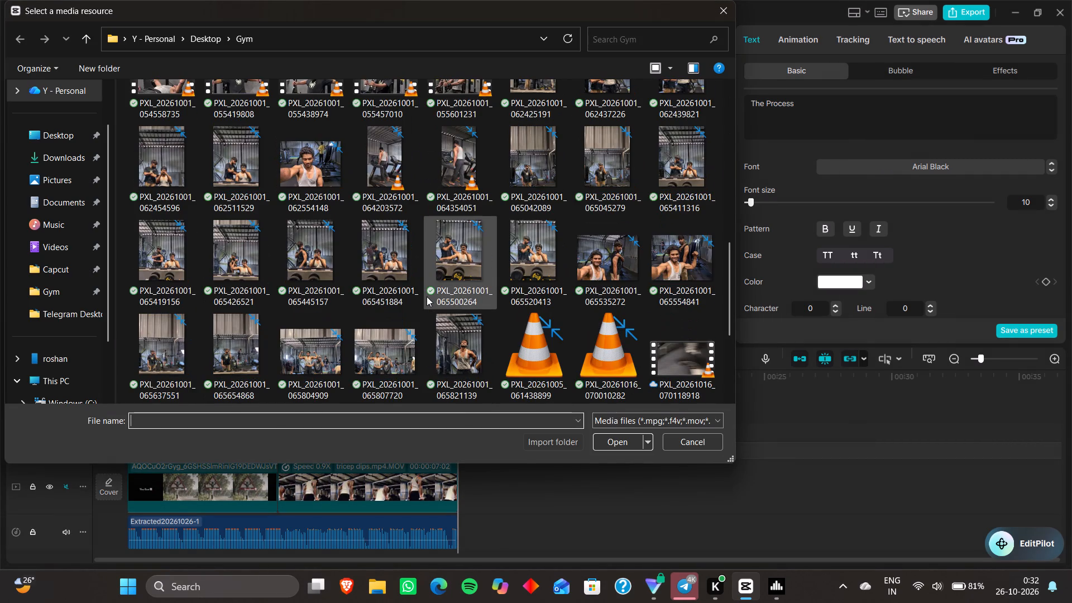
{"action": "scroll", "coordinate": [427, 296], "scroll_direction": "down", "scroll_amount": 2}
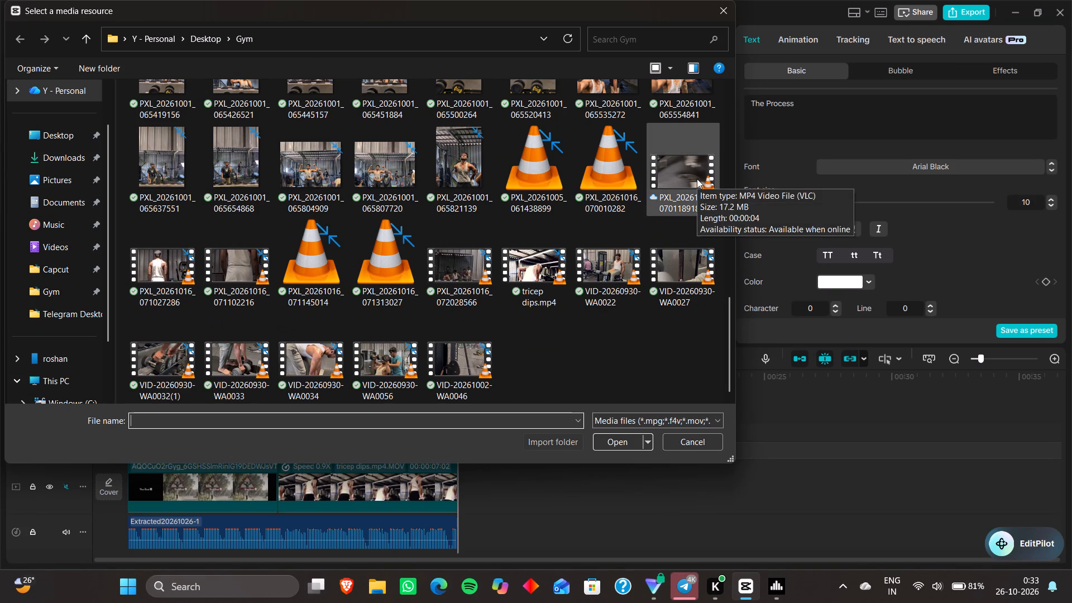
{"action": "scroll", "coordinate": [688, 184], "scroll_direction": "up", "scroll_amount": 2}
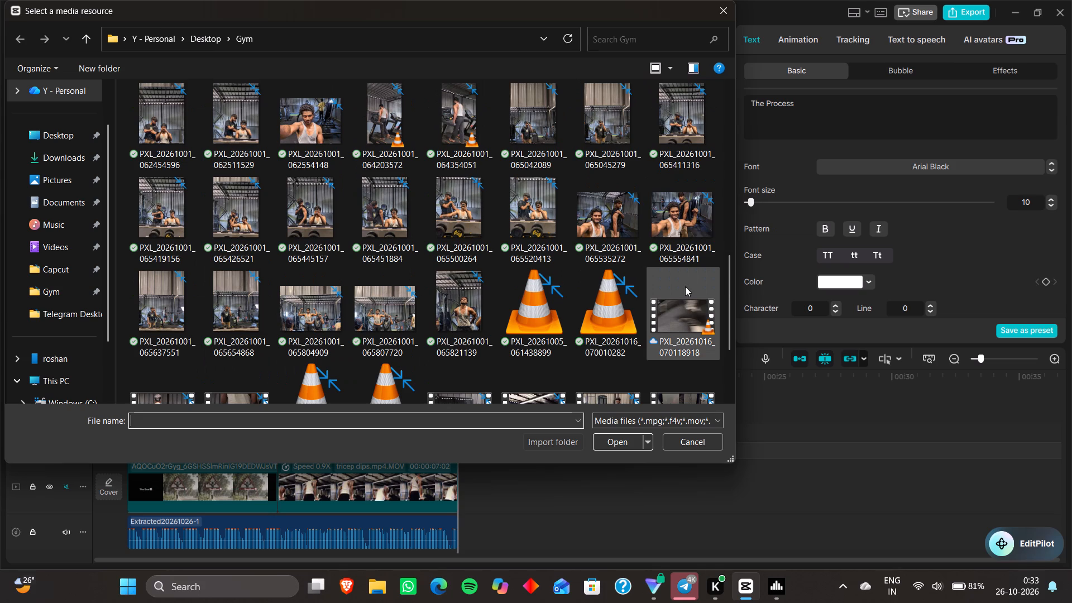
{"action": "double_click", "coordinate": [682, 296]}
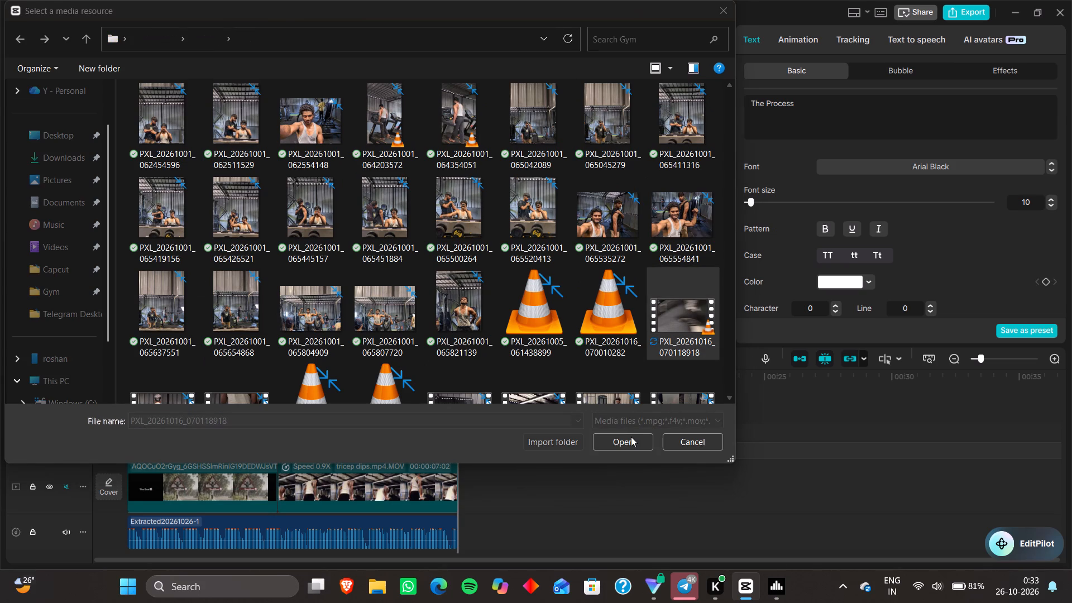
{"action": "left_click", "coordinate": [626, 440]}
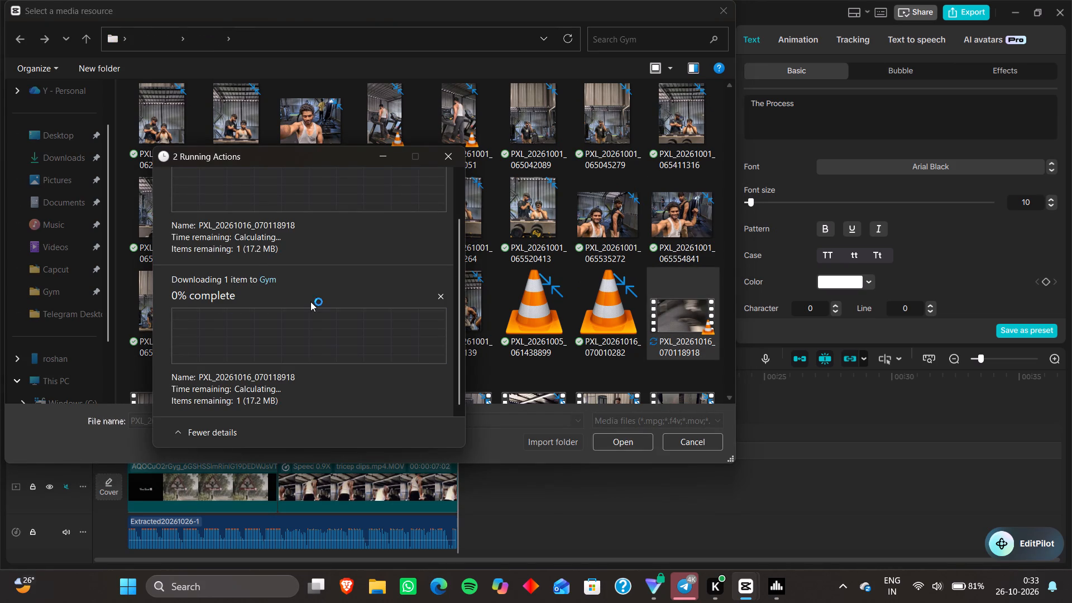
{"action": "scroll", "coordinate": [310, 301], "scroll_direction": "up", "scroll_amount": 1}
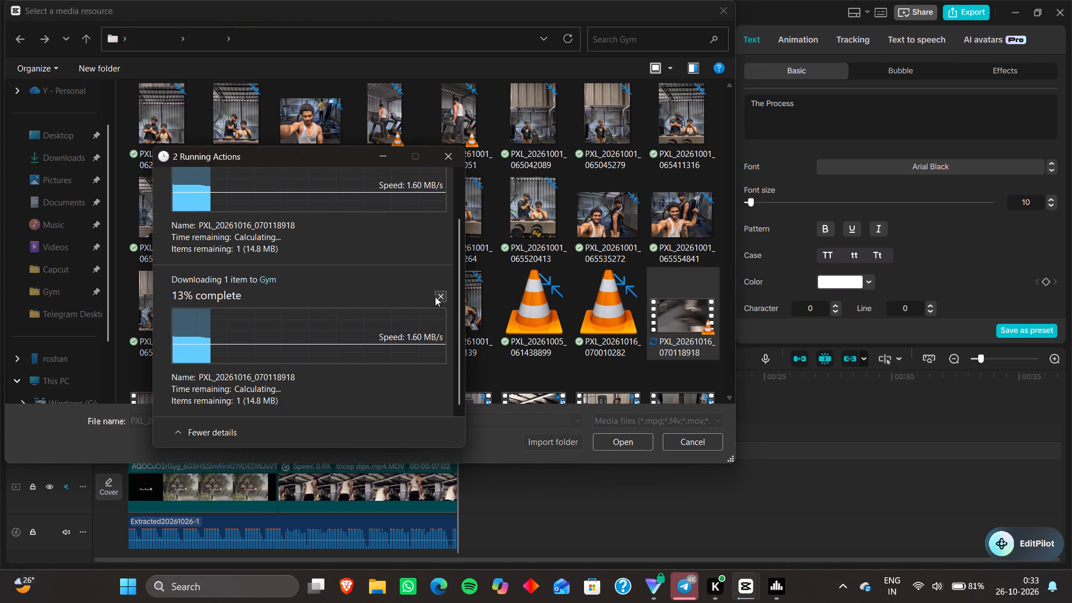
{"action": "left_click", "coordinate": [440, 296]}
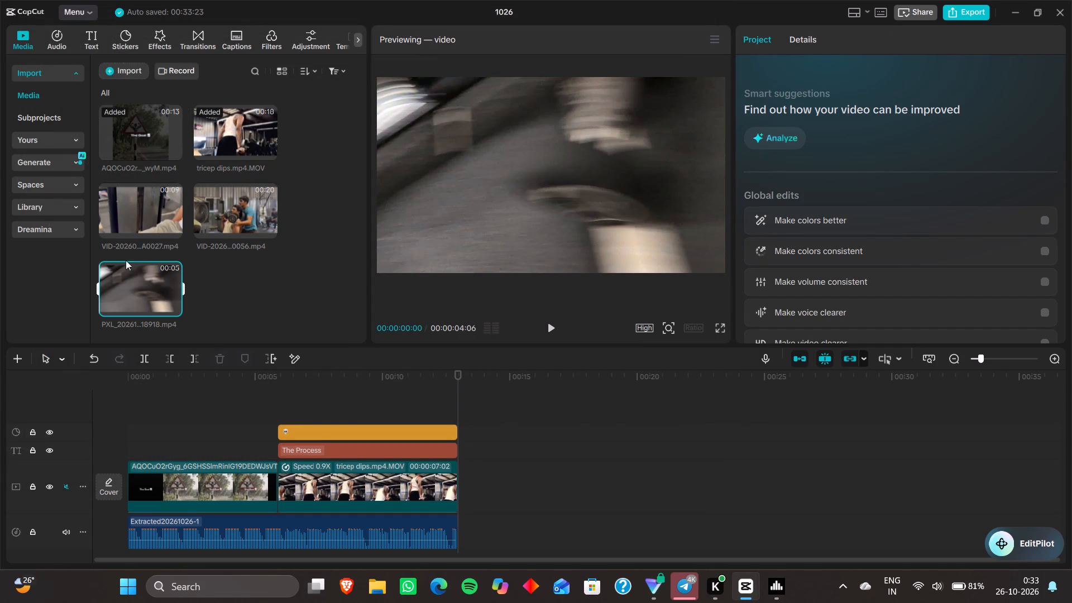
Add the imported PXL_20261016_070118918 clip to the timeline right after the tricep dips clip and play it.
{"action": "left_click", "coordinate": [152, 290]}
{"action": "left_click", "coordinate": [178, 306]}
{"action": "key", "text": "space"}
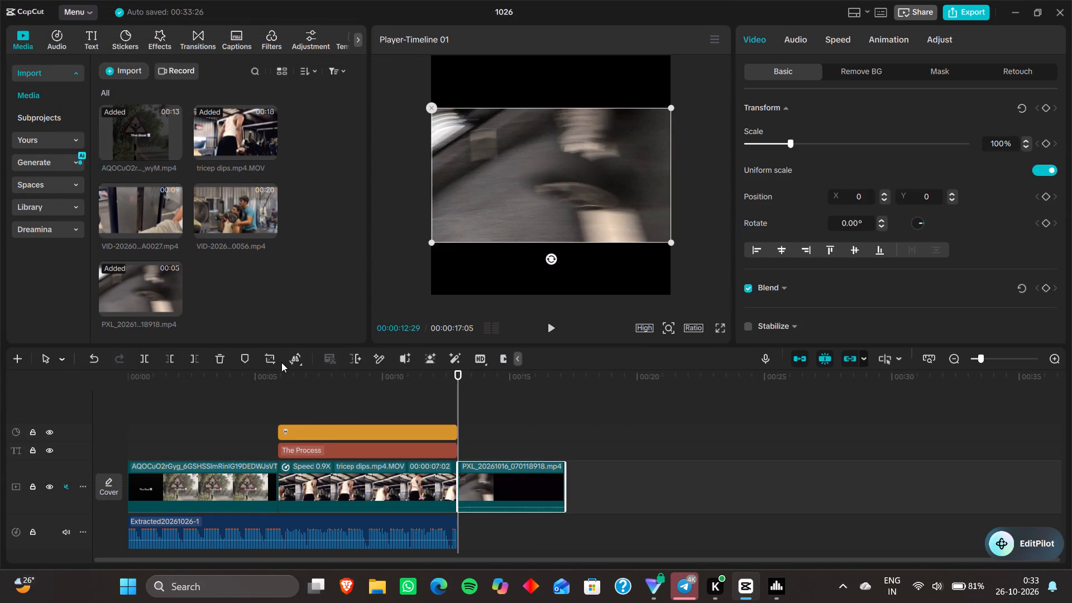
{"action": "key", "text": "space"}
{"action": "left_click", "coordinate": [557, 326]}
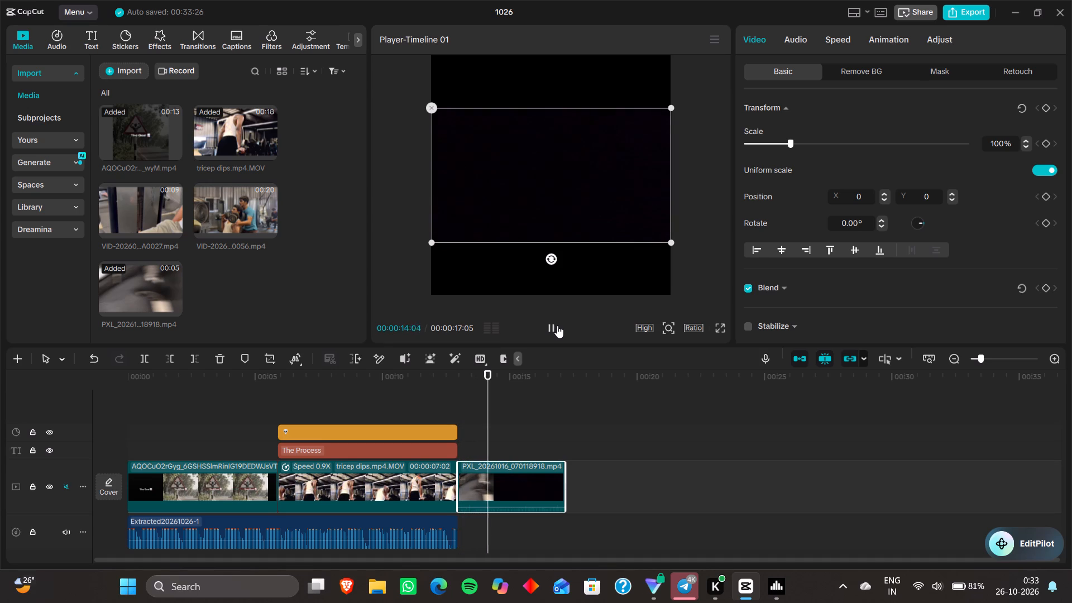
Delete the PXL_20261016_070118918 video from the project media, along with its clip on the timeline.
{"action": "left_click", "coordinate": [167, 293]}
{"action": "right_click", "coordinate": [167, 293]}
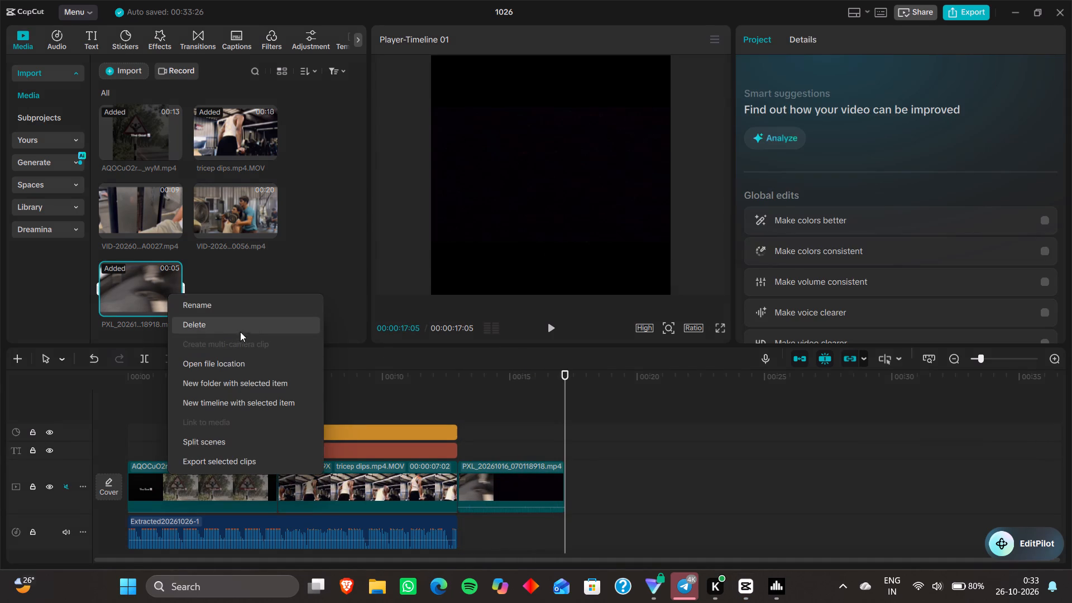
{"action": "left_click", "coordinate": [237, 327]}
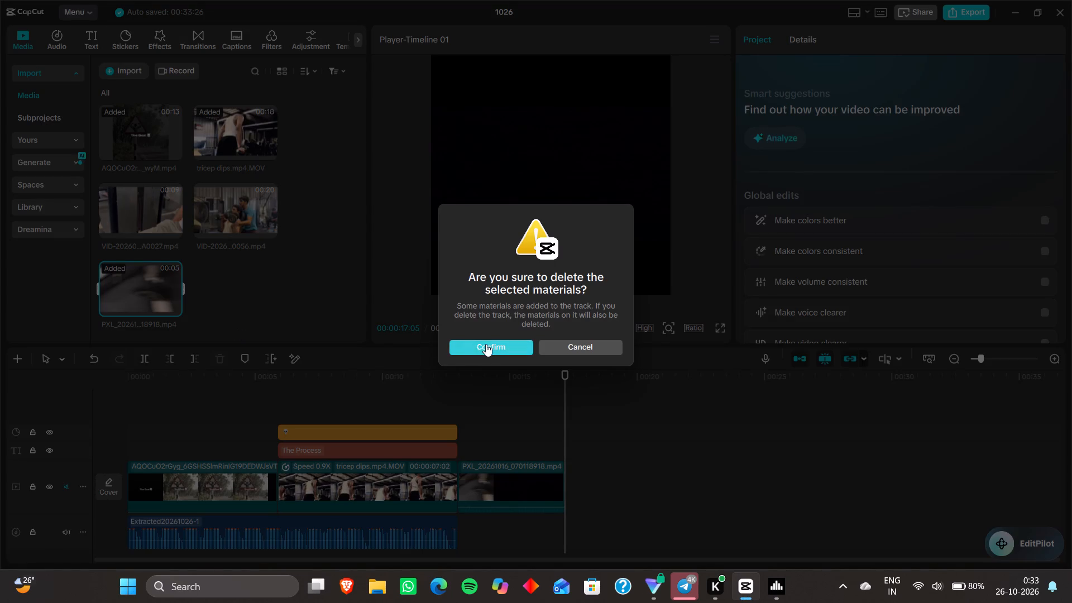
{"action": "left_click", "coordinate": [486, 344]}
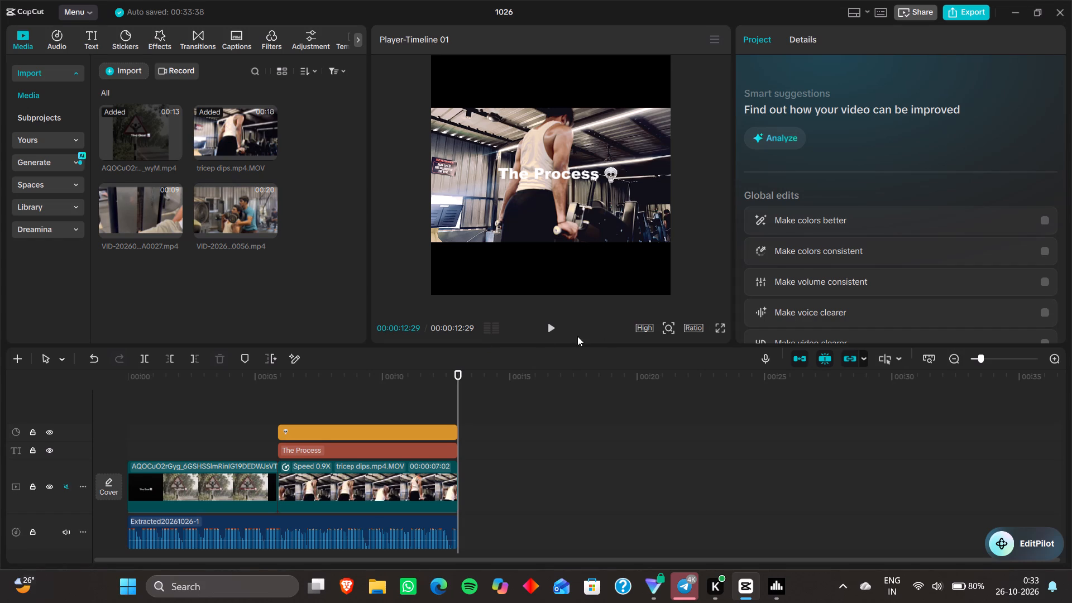
Play the whole video full screen to review it, return to the editor, and play it again in the preview.
{"action": "left_click", "coordinate": [723, 326]}
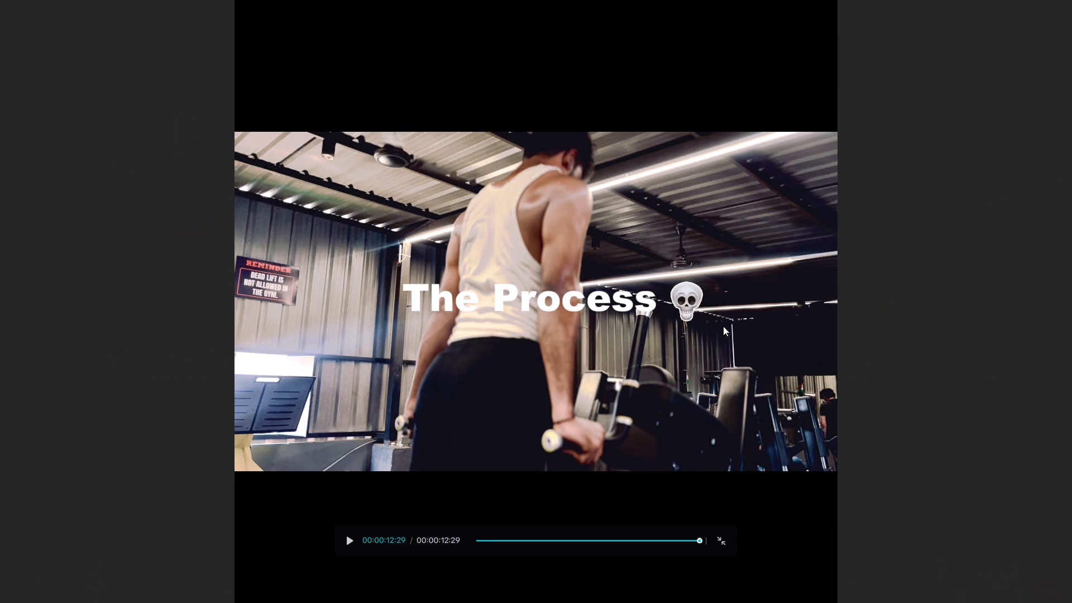
{"action": "key", "text": "space"}
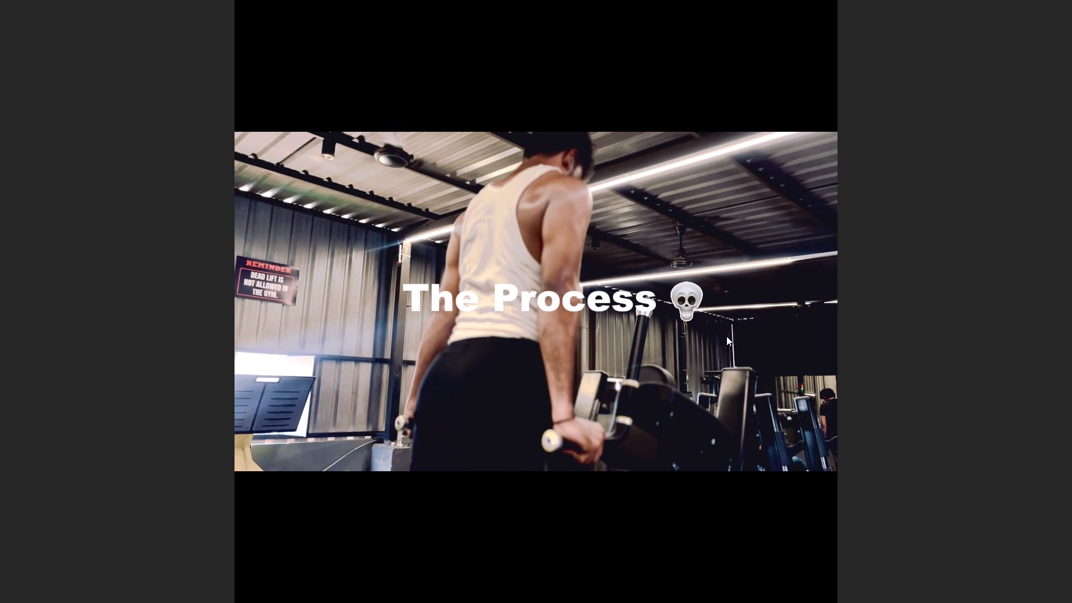
{"action": "left_click", "coordinate": [1004, 256]}
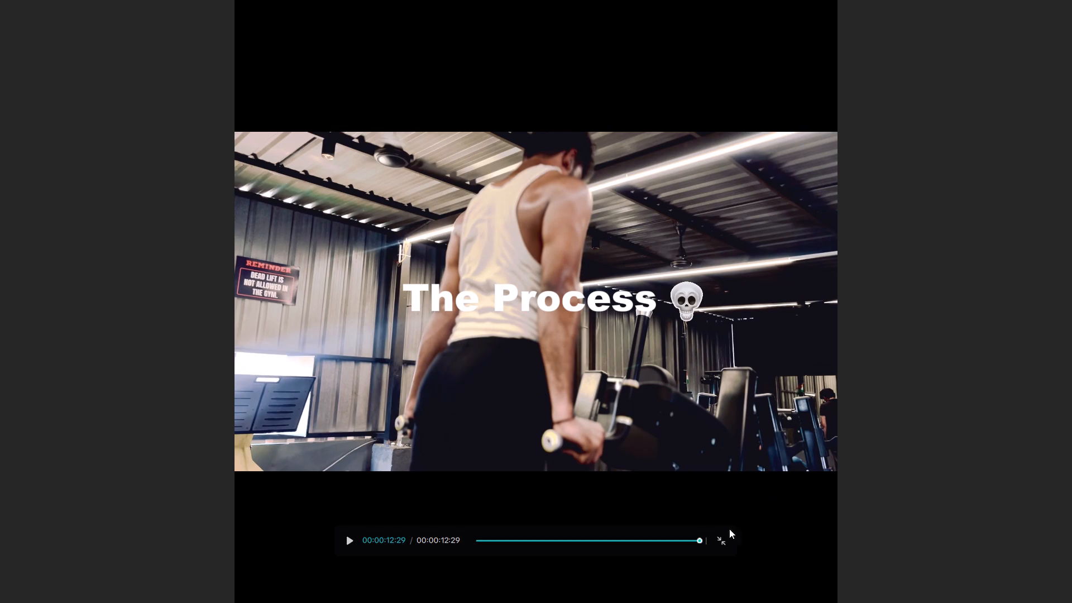
{"action": "left_click", "coordinate": [721, 534]}
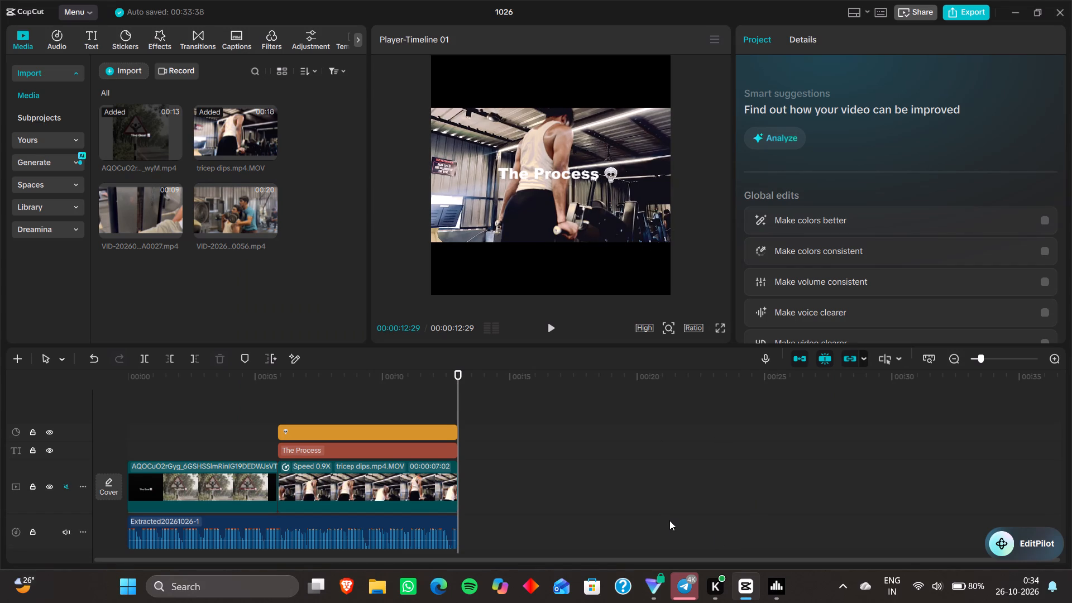
{"action": "key", "text": "space"}
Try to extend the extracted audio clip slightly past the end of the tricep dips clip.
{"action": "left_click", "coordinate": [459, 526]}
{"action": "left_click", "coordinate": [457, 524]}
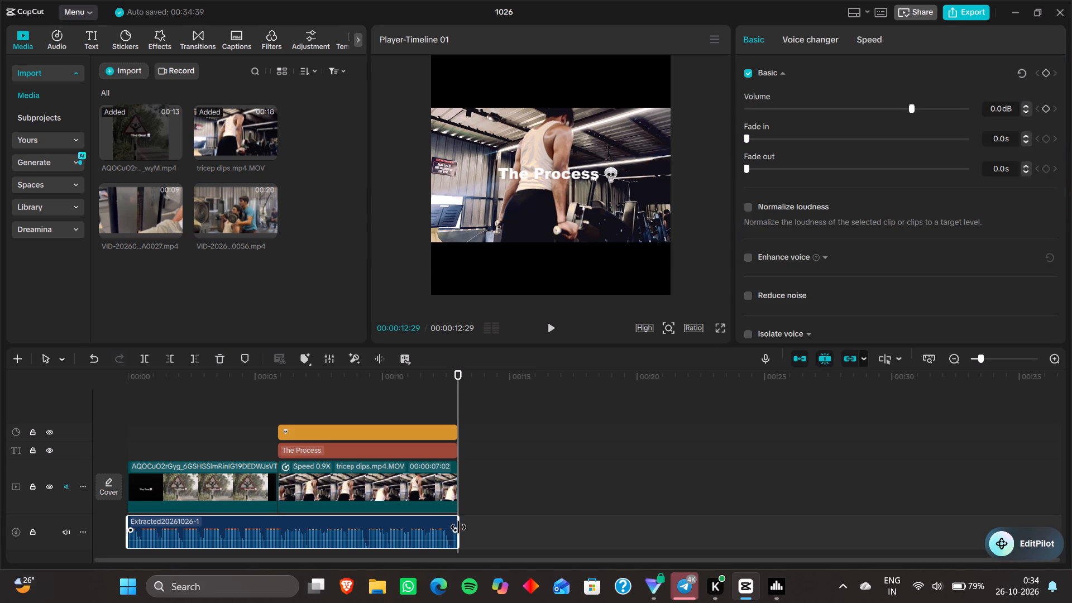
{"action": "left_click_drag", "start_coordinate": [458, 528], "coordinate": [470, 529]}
Add a default text clip right after "The Process" caption on the timeline and clear all its wording so it is blank.
{"action": "left_click", "coordinate": [451, 454]}
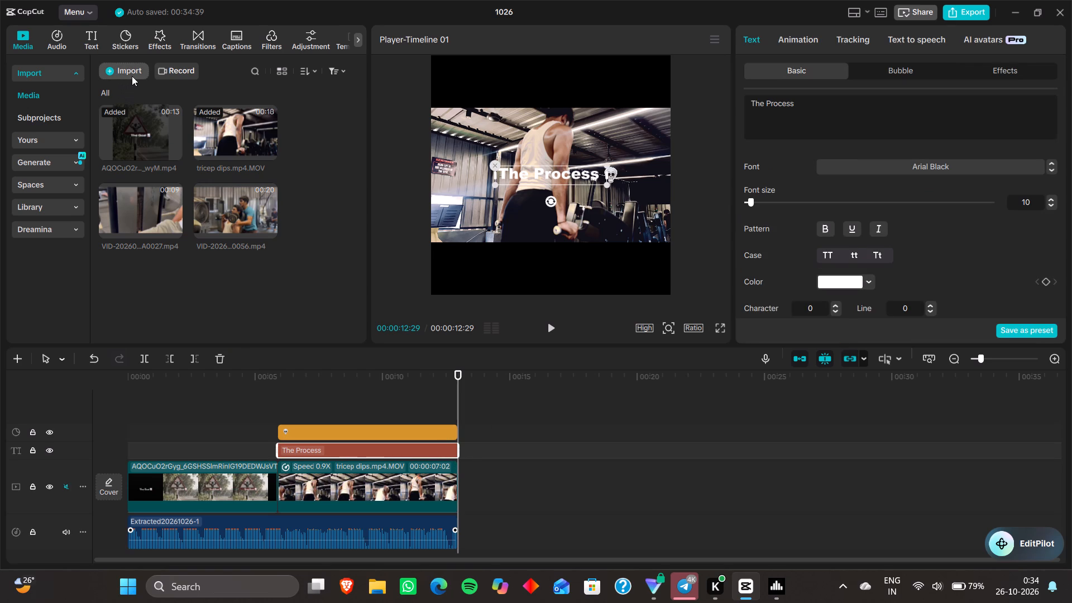
{"action": "left_click", "coordinate": [90, 37]}
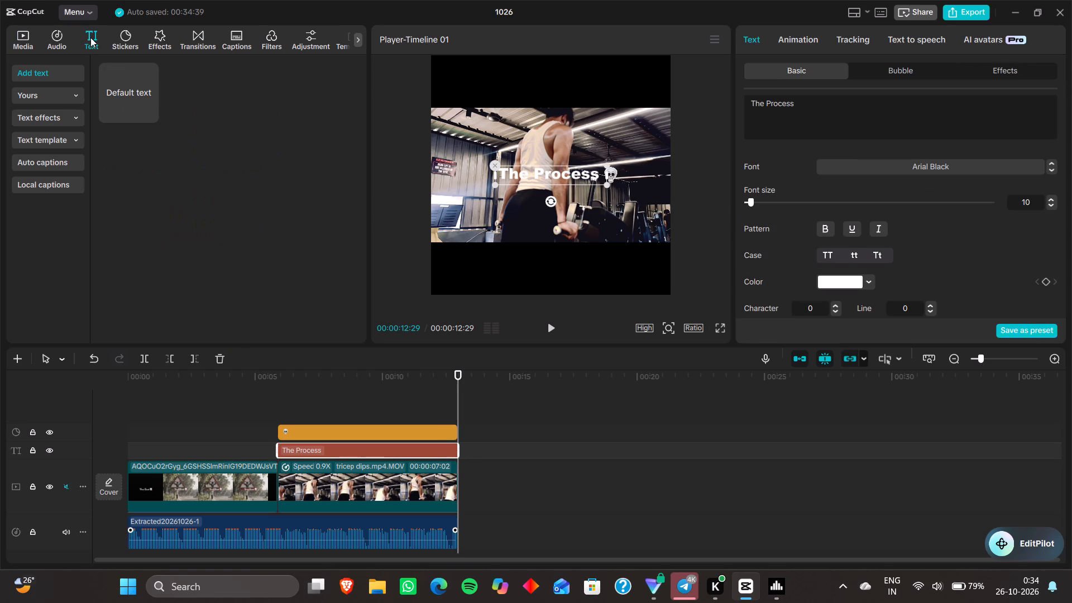
{"action": "left_click", "coordinate": [150, 111]}
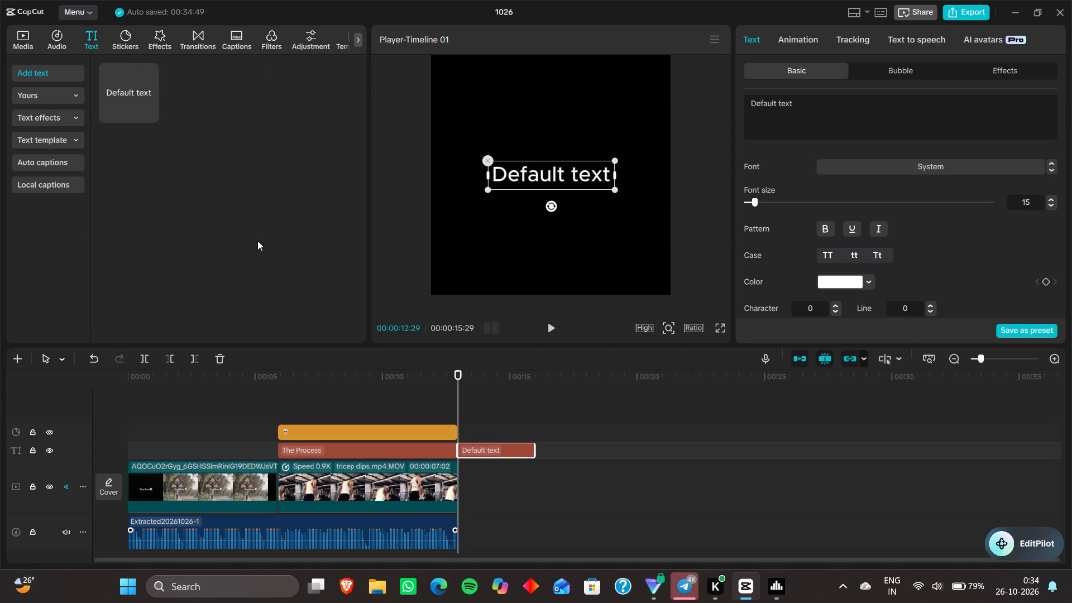
{"action": "left_click", "coordinate": [505, 449]}
{"action": "left_click", "coordinate": [822, 129]}
{"action": "key", "text": "BackSpace"}
{"action": "key", "text": "BackSpace"}
{"action": "key", "text": "BackSpace"}
{"action": "key", "text": "BackSpace"}
{"action": "key", "text": "BackSpace"}
{"action": "key", "text": "BackSpace"}
{"action": "key", "text": "BackSpace"}
{"action": "key", "text": "BackSpace"}
{"action": "key", "text": "BackSpace"}
{"action": "key", "text": "BackSpace"}
{"action": "key", "text": "BackSpace"}
{"action": "key", "text": "BackSpace"}
{"action": "key", "text": "BackSpace"}
{"action": "key", "text": "BackSpace"}
{"action": "key", "text": "BackSpace"}
{"action": "key", "text": "BackSpace"}
{"action": "key", "text": "BackSpace"}
{"action": "key", "text": "BackSpace"}
{"action": "key", "text": "BackSpace"}
{"action": "key", "text": "BackSpace"}
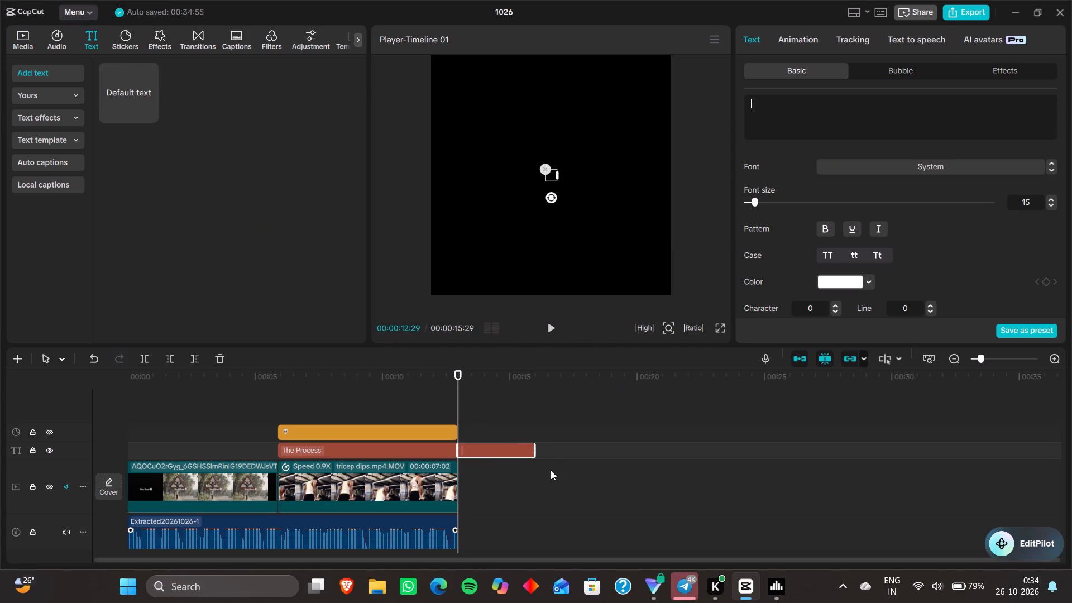
Shorten the blank text clip to a sliver after the tricep dips clip, so the timeline ends at 00:00:13:00.
{"action": "left_click_drag", "start_coordinate": [535, 451], "coordinate": [468, 467]}
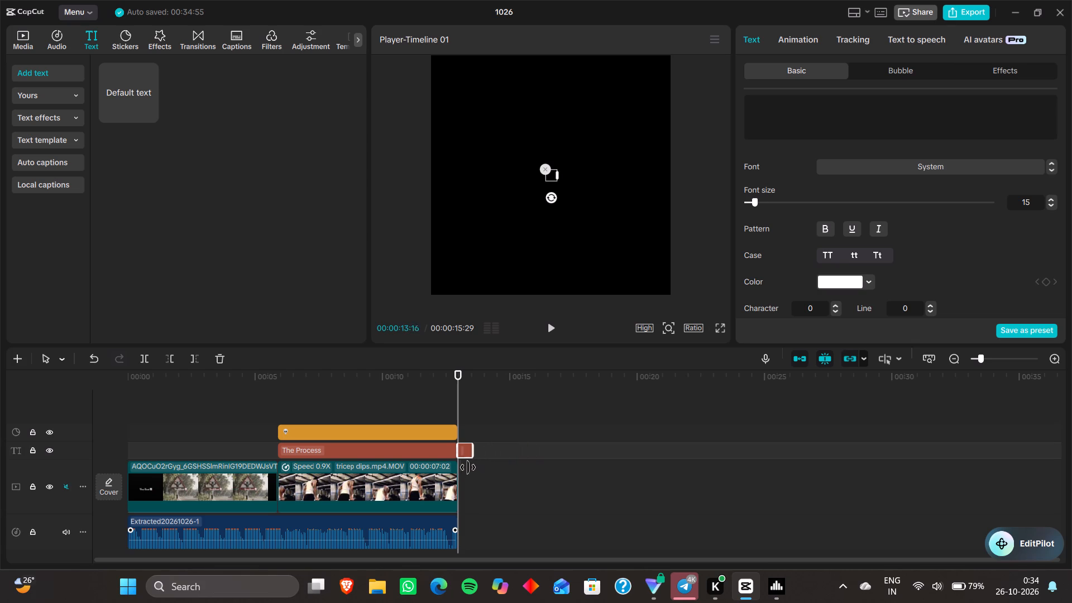
{"action": "left_click_drag", "start_coordinate": [468, 467], "coordinate": [461, 467]}
{"action": "left_click_drag", "start_coordinate": [461, 467], "coordinate": [458, 466]}
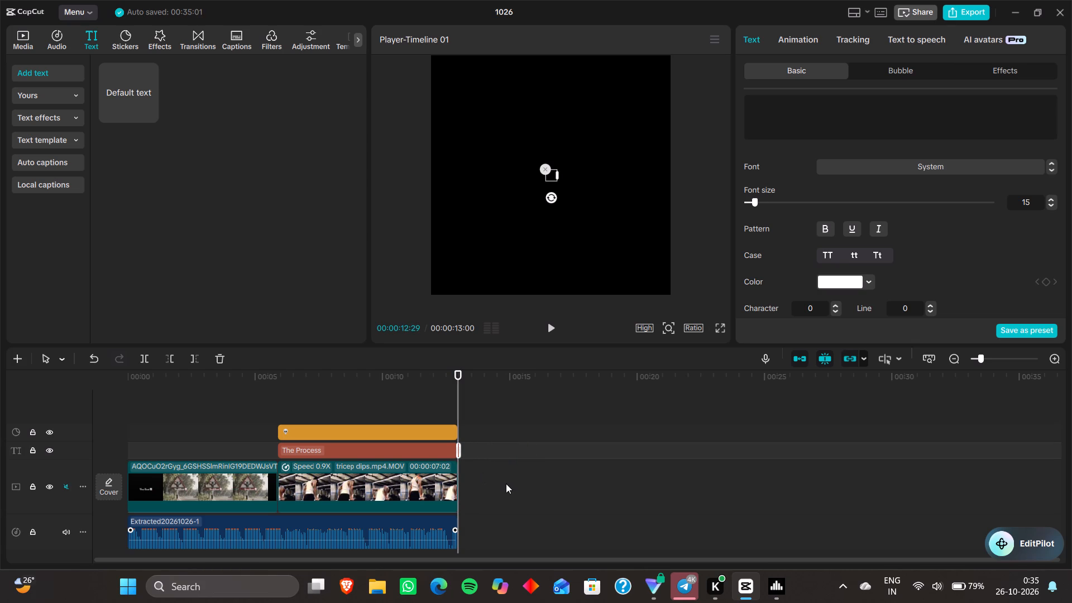
Deselect the blank text clip and play the video from the start through its black ending to review it.
{"action": "left_click", "coordinate": [506, 415]}
{"action": "key", "text": "Up"}
{"action": "key", "text": "Up"}
{"action": "key", "text": "Up"}
{"action": "key", "text": "Up"}
{"action": "key", "text": "Up"}
{"action": "key", "text": "Up"}
{"action": "key", "text": "space"}
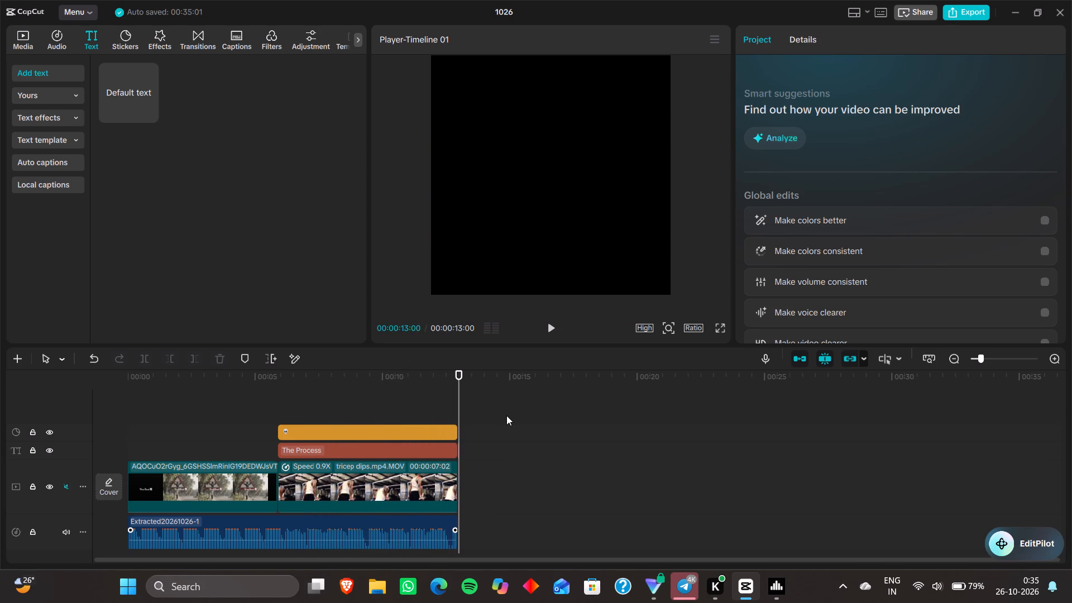
{"action": "left_click", "coordinate": [725, 331]}
Add a marker on the timeline at the end of the video, at 00:00:13:00.
{"action": "key", "text": "Insert"}
{"action": "key", "text": "m"}
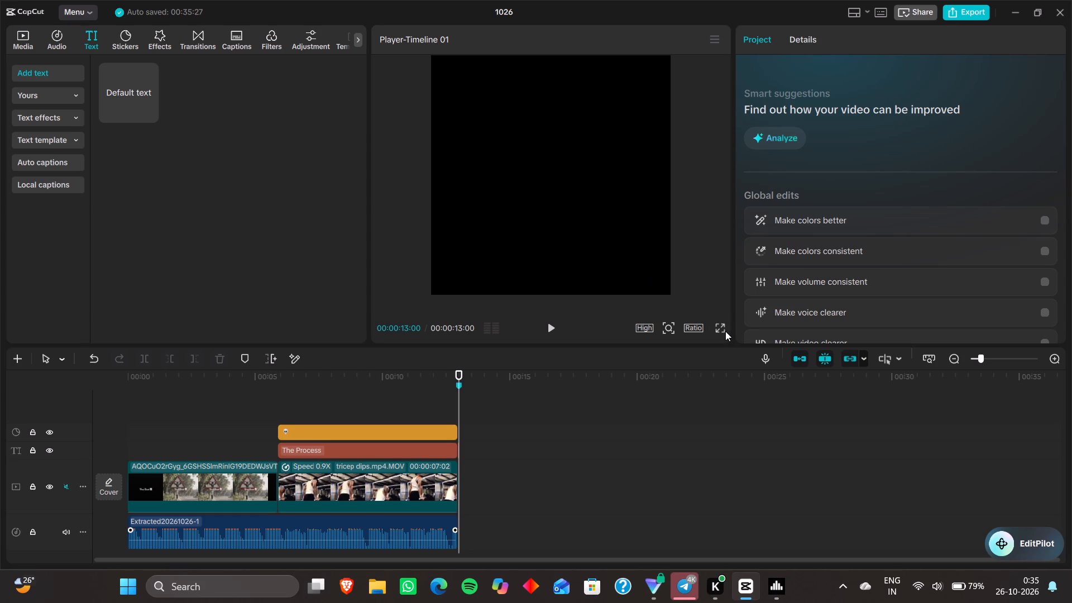